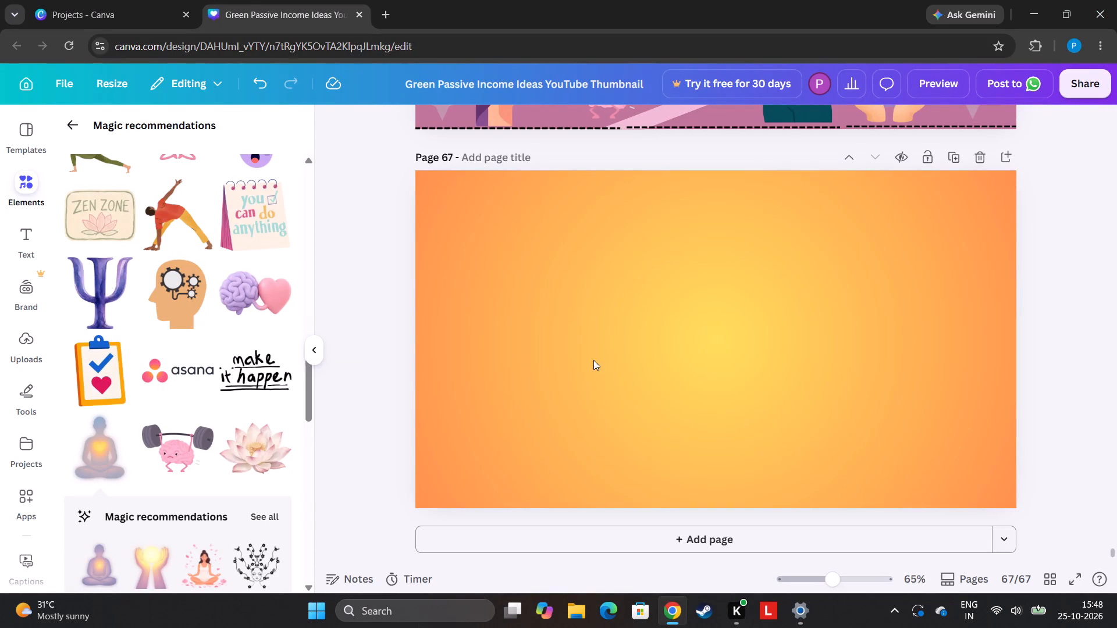
Browse the element categories and the full list of recently used elements for a decorative motif.
{"action": "left_click", "coordinate": [77, 133]}
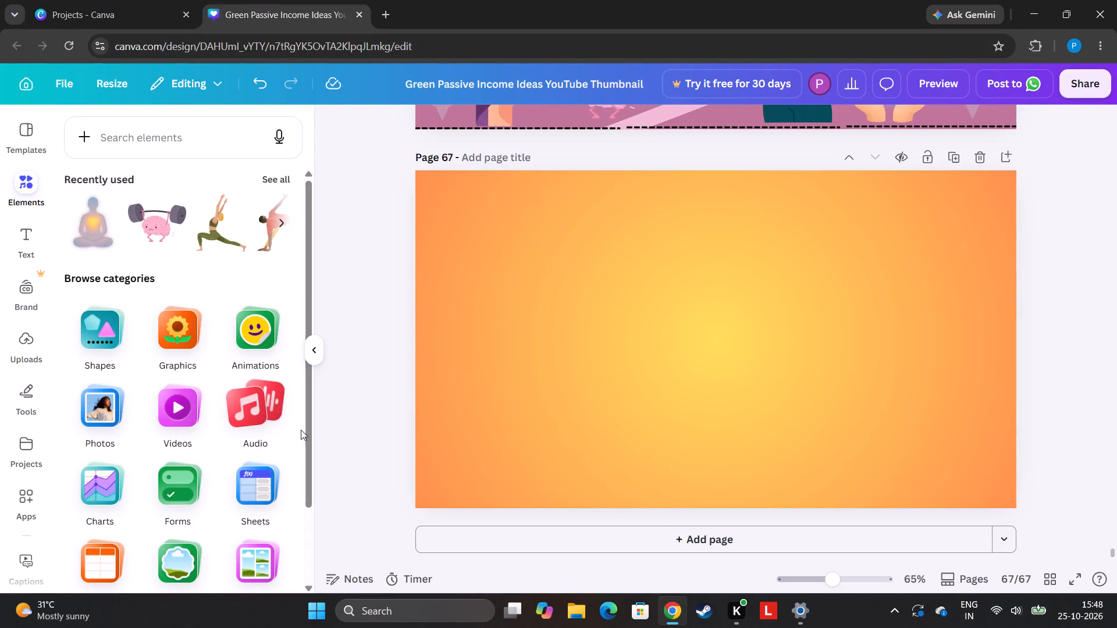
{"action": "left_click_drag", "start_coordinate": [313, 422], "coordinate": [327, 572]}
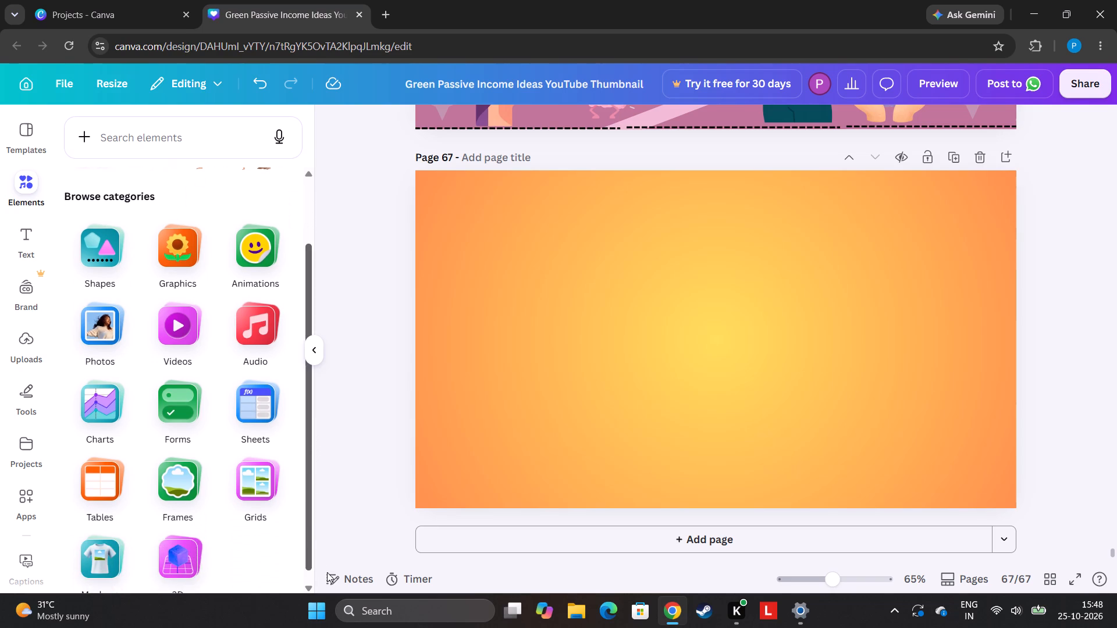
{"action": "left_click_drag", "start_coordinate": [327, 572], "coordinate": [342, 538]}
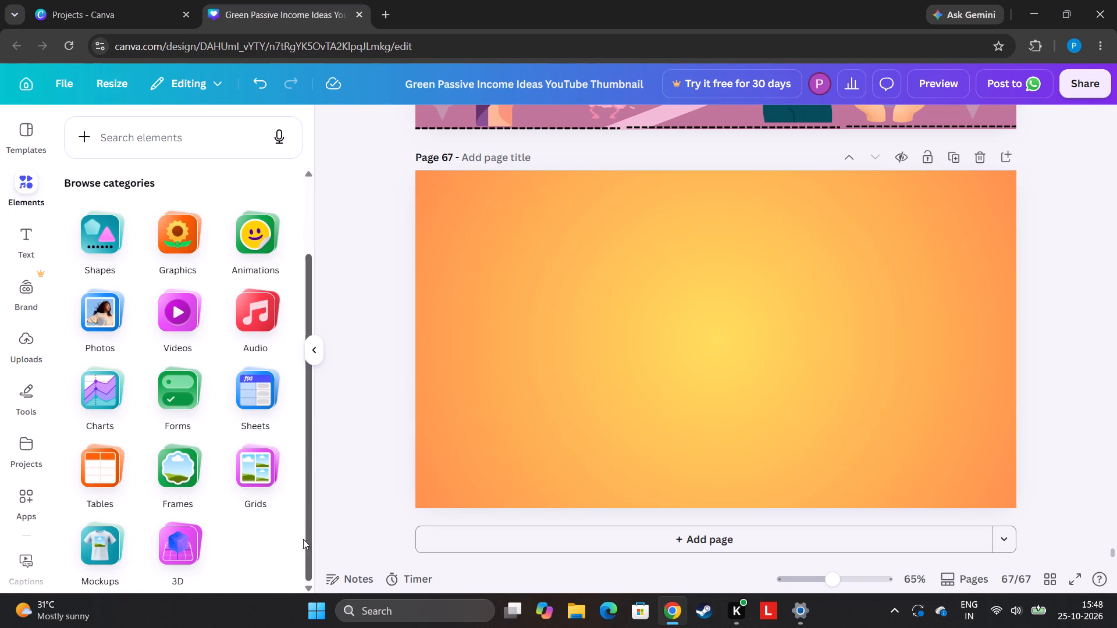
{"action": "left_click_drag", "start_coordinate": [307, 535], "coordinate": [329, 390]}
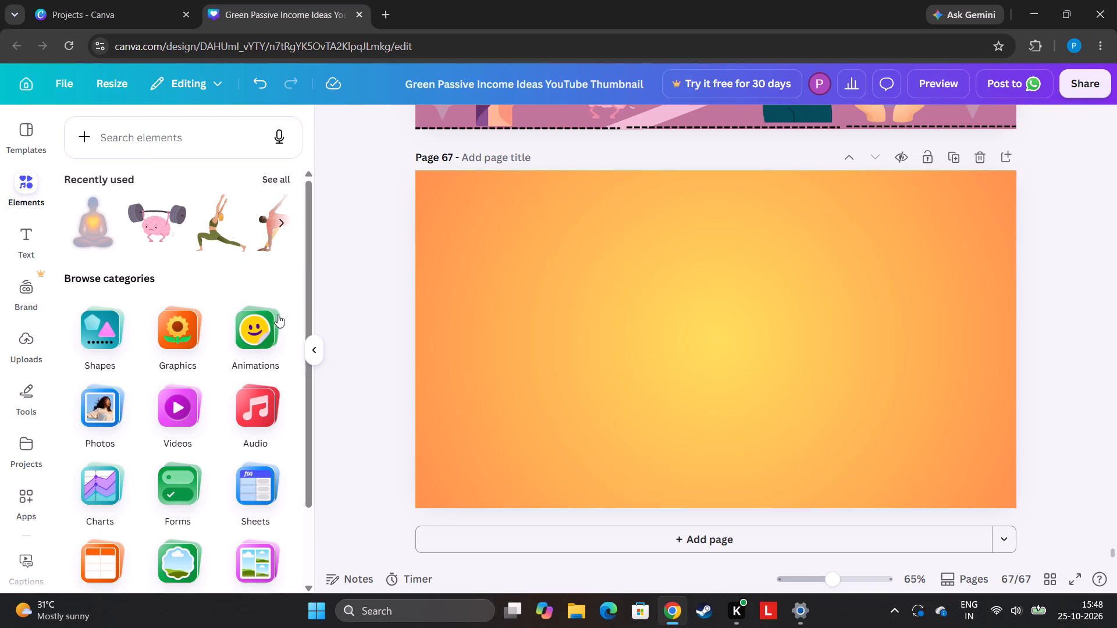
{"action": "left_click_drag", "start_coordinate": [308, 311], "coordinate": [321, 283]}
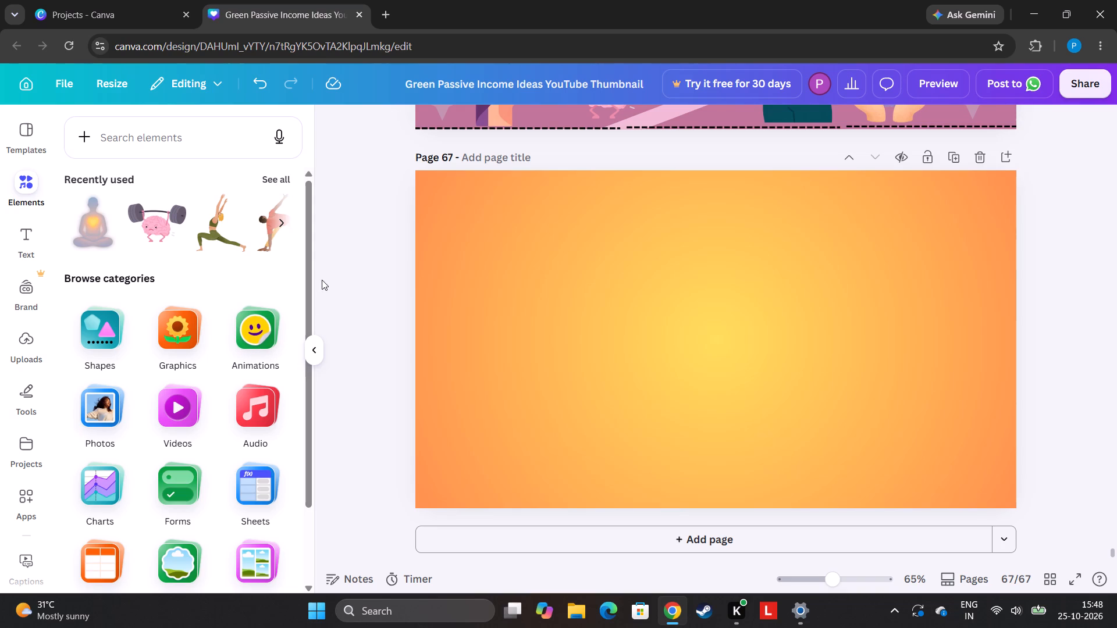
{"action": "left_click", "coordinate": [287, 177]}
{"action": "left_click_drag", "start_coordinate": [308, 258], "coordinate": [344, 465]}
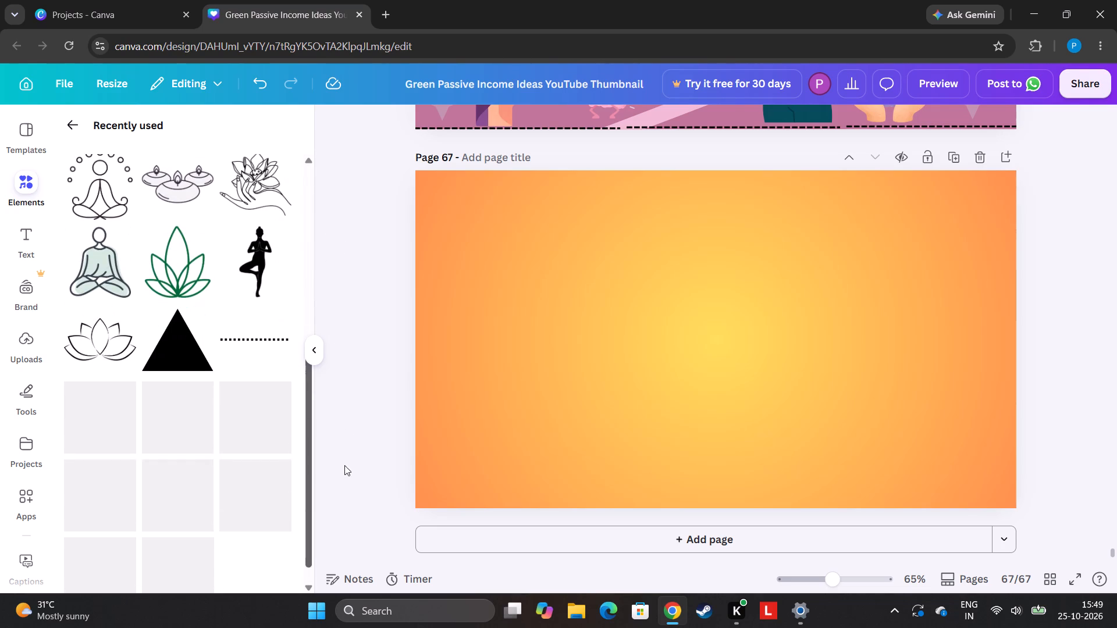
{"action": "left_click_drag", "start_coordinate": [344, 465], "coordinate": [336, 599]}
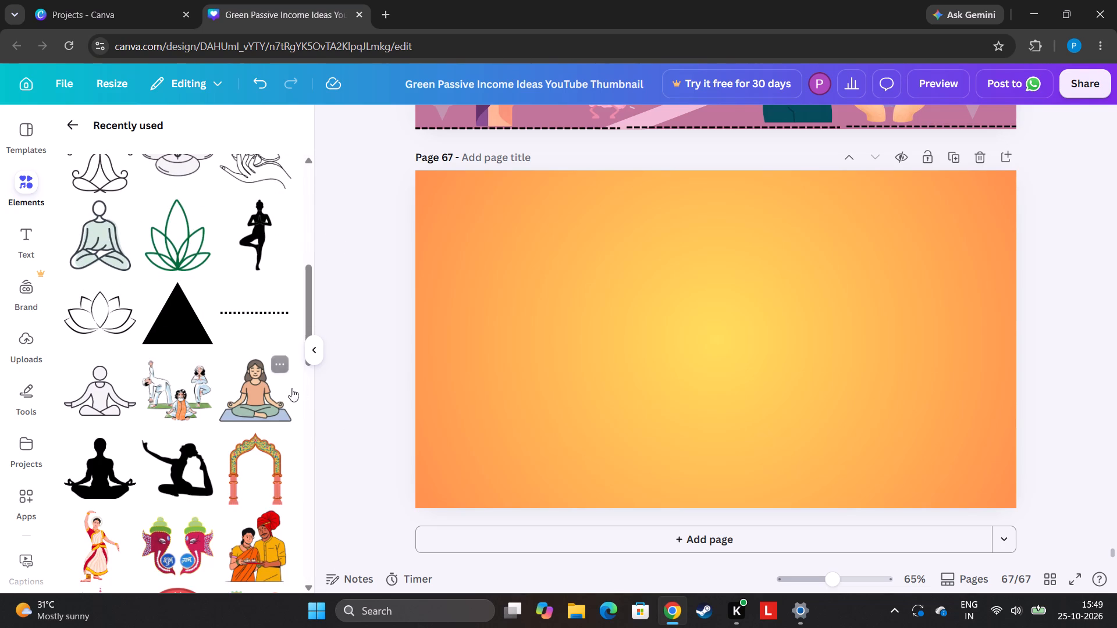
{"action": "left_click_drag", "start_coordinate": [307, 302], "coordinate": [318, 483]}
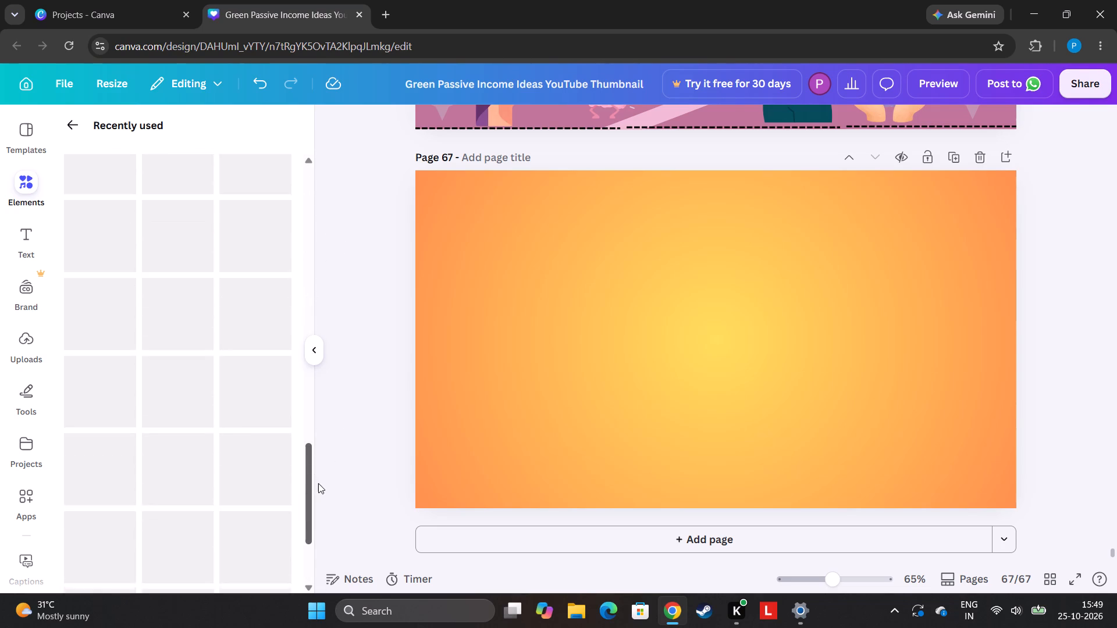
{"action": "left_click_drag", "start_coordinate": [318, 483], "coordinate": [329, 426]}
{"action": "left_click", "coordinate": [333, 396]}
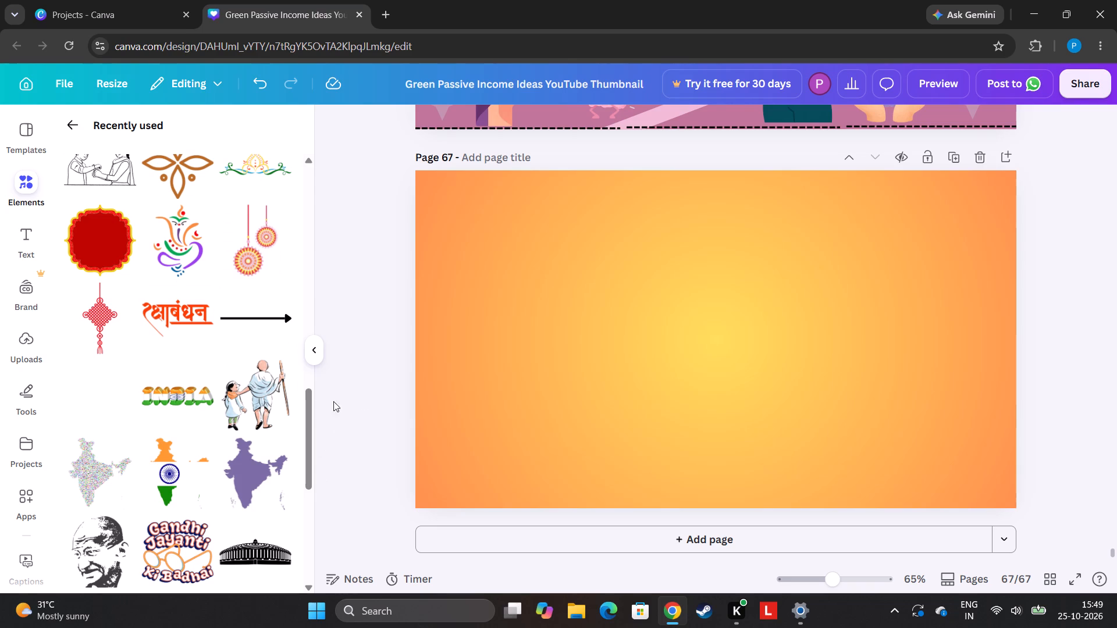
{"action": "left_click_drag", "start_coordinate": [311, 437], "coordinate": [286, 581]}
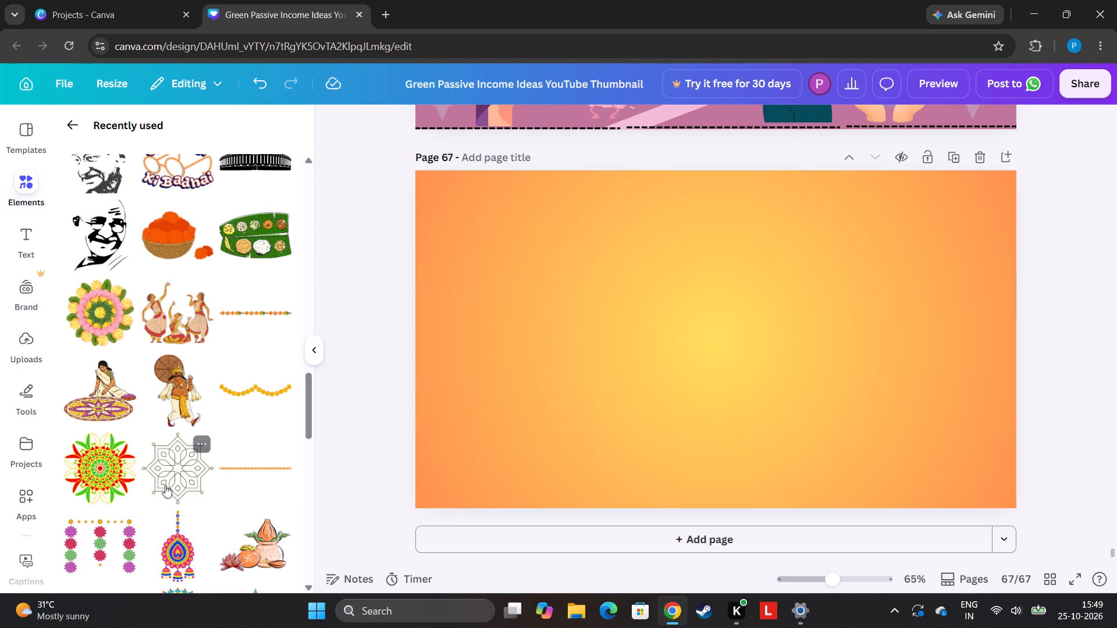
Add the outlined star mandala to page 67, plus a round and a pointed black mandala from the related recommendations.
{"action": "left_click", "coordinate": [166, 458]}
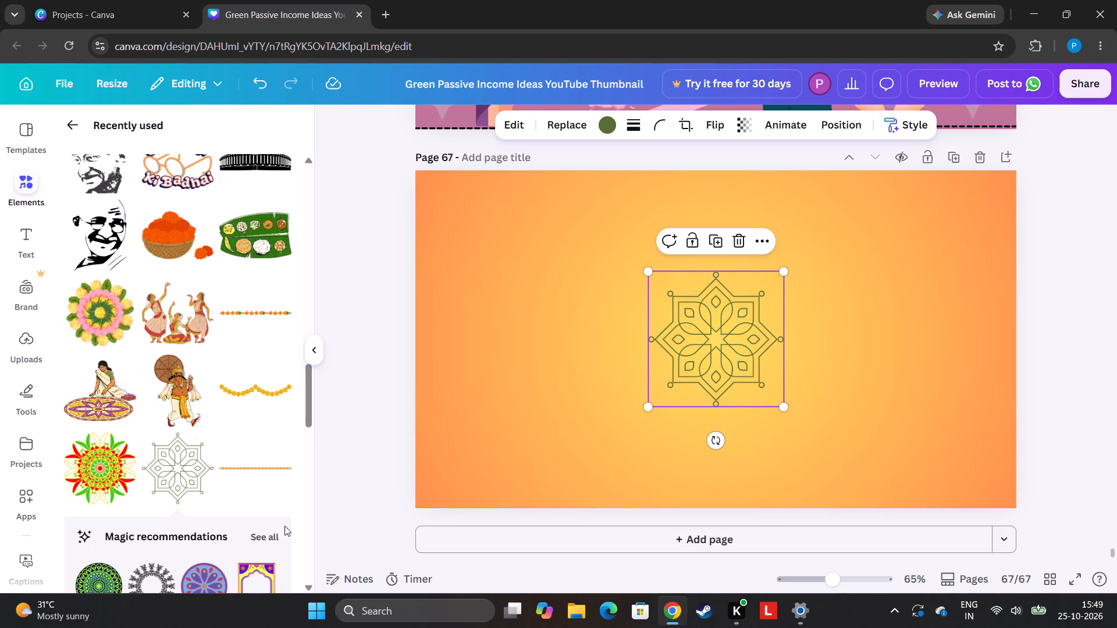
{"action": "left_click", "coordinate": [267, 529]}
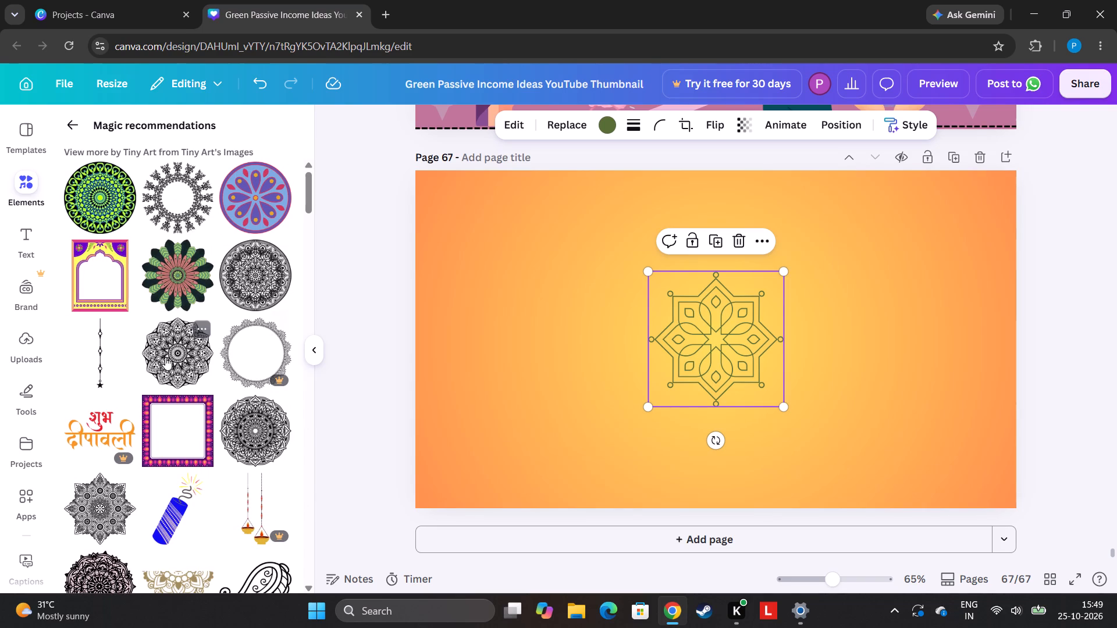
{"action": "left_click", "coordinate": [178, 348]}
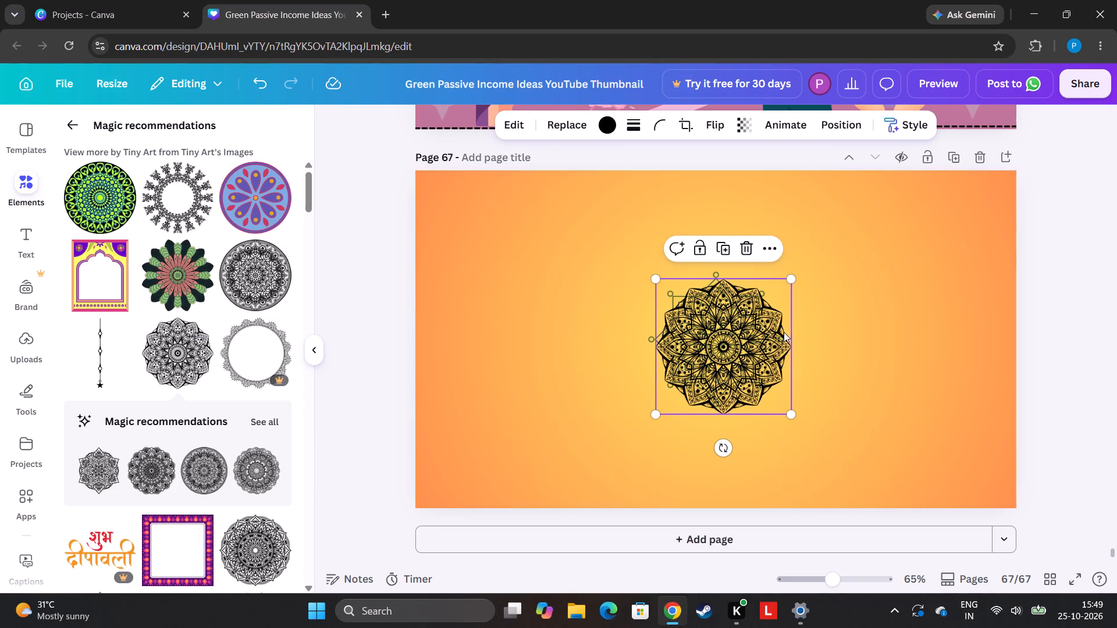
{"action": "left_click", "coordinate": [83, 468]}
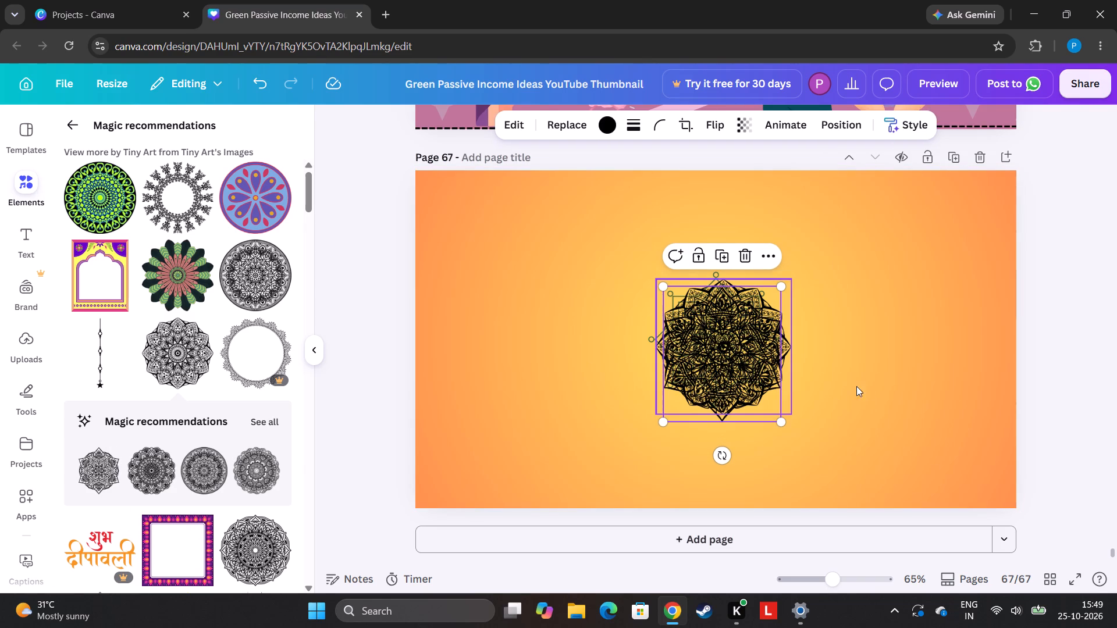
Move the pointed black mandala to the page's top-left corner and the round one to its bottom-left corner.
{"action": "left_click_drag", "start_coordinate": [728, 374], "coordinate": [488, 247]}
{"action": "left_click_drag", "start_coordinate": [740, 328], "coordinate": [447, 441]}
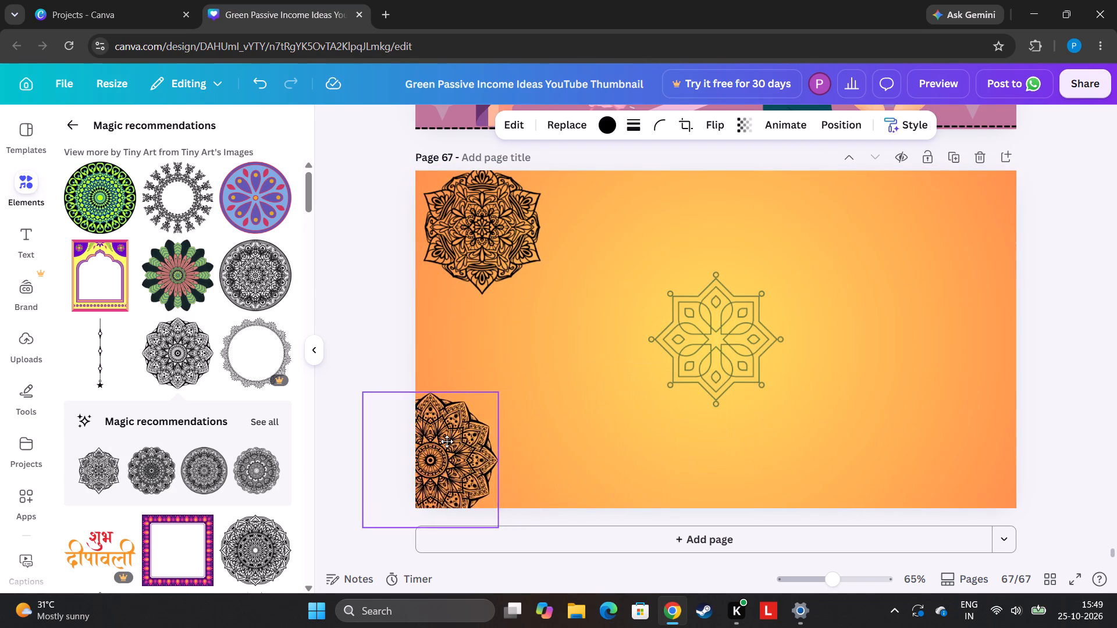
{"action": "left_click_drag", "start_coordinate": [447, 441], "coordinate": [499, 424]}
Delete the outlined star mandala from the centre of the page.
{"action": "left_click", "coordinate": [719, 374]}
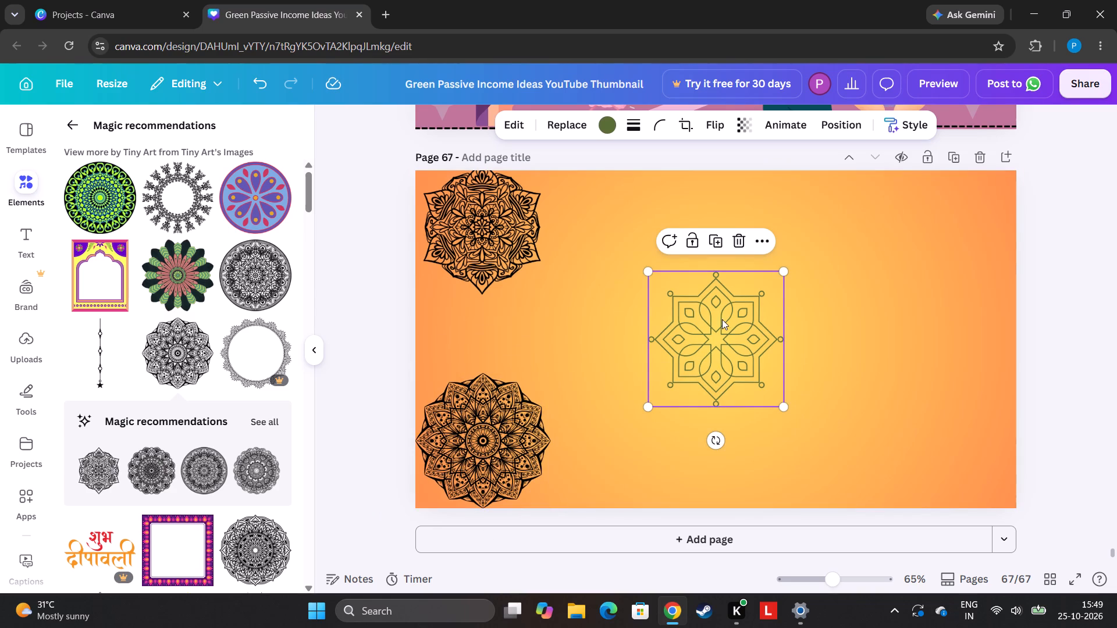
{"action": "left_click", "coordinate": [734, 239]}
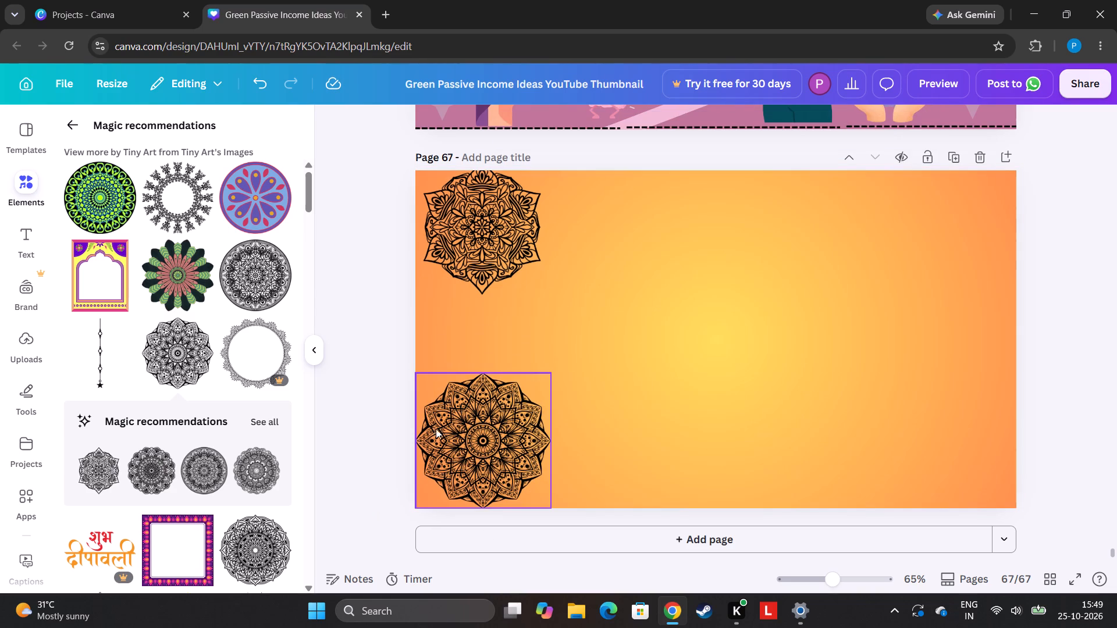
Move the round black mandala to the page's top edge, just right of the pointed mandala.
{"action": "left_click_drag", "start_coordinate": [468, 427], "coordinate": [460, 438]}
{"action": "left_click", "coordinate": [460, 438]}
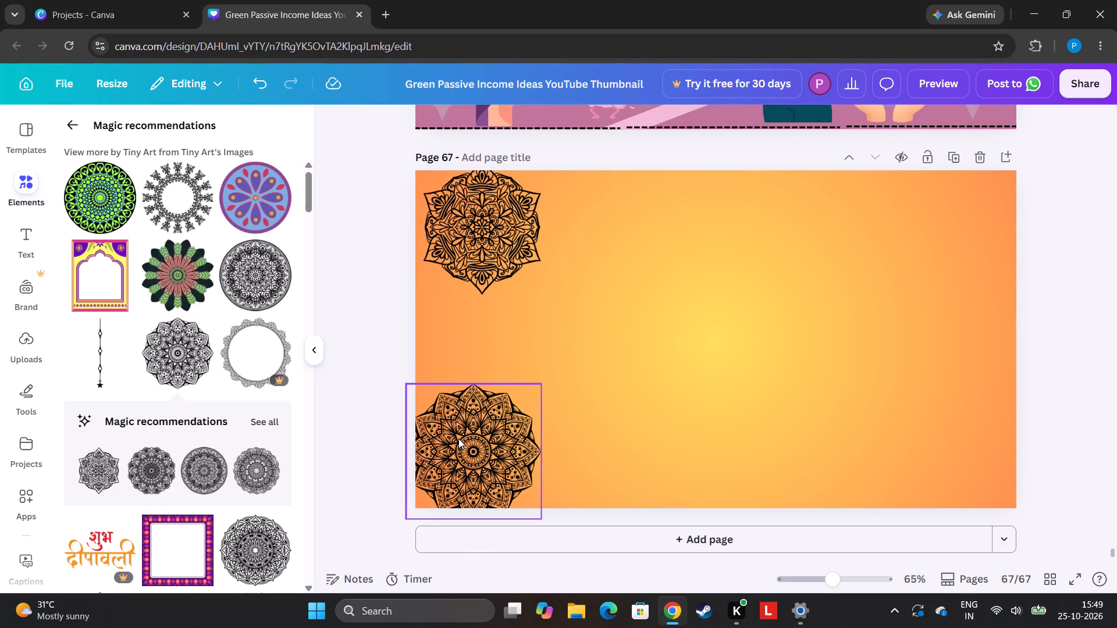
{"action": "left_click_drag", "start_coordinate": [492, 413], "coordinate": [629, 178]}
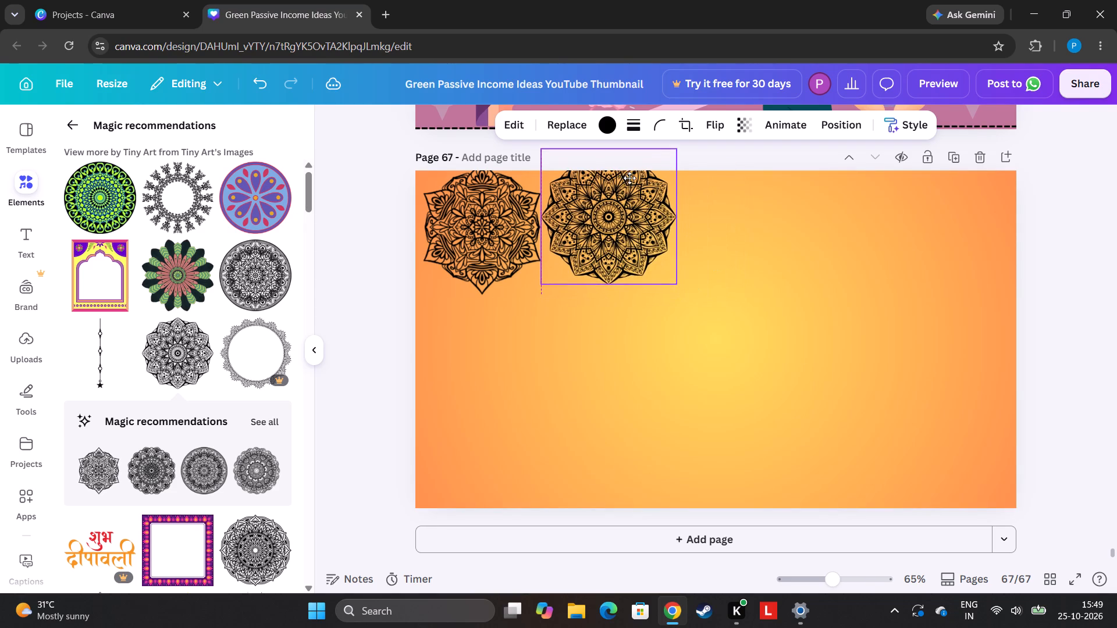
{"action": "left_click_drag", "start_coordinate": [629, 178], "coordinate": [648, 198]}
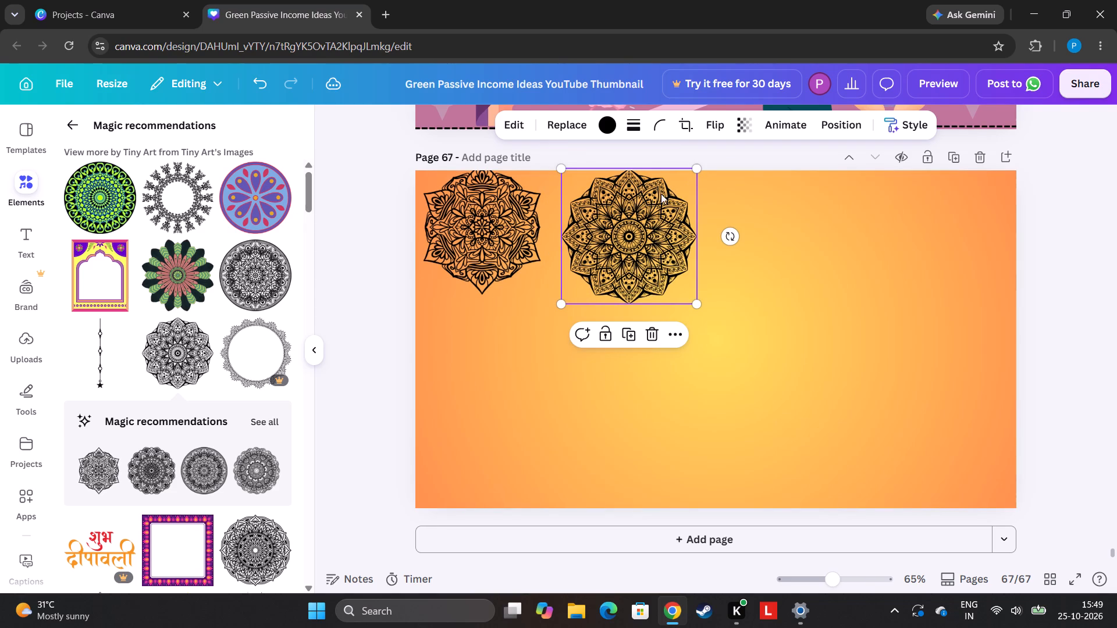
Delete the pointed black mandala in the page's top-left corner.
{"action": "left_click", "coordinate": [469, 244]}
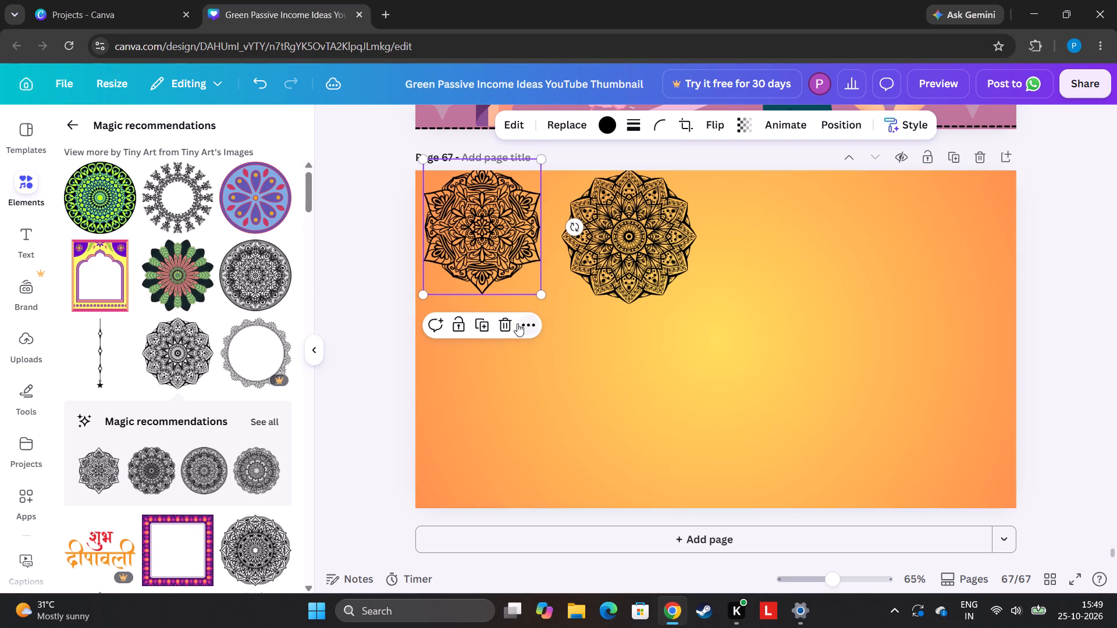
{"action": "left_click", "coordinate": [506, 326]}
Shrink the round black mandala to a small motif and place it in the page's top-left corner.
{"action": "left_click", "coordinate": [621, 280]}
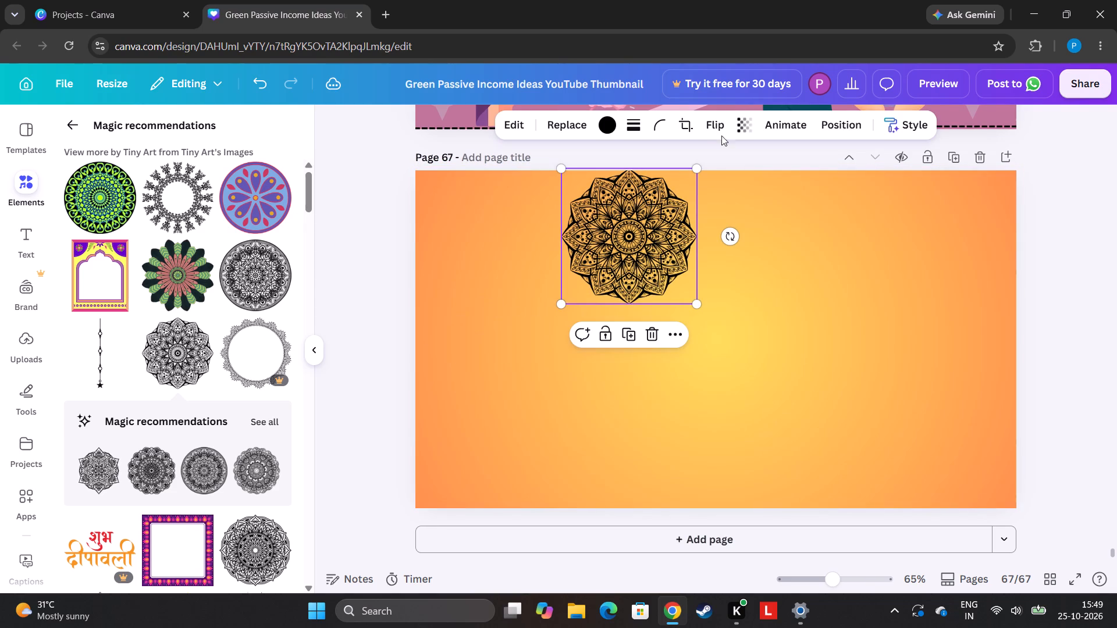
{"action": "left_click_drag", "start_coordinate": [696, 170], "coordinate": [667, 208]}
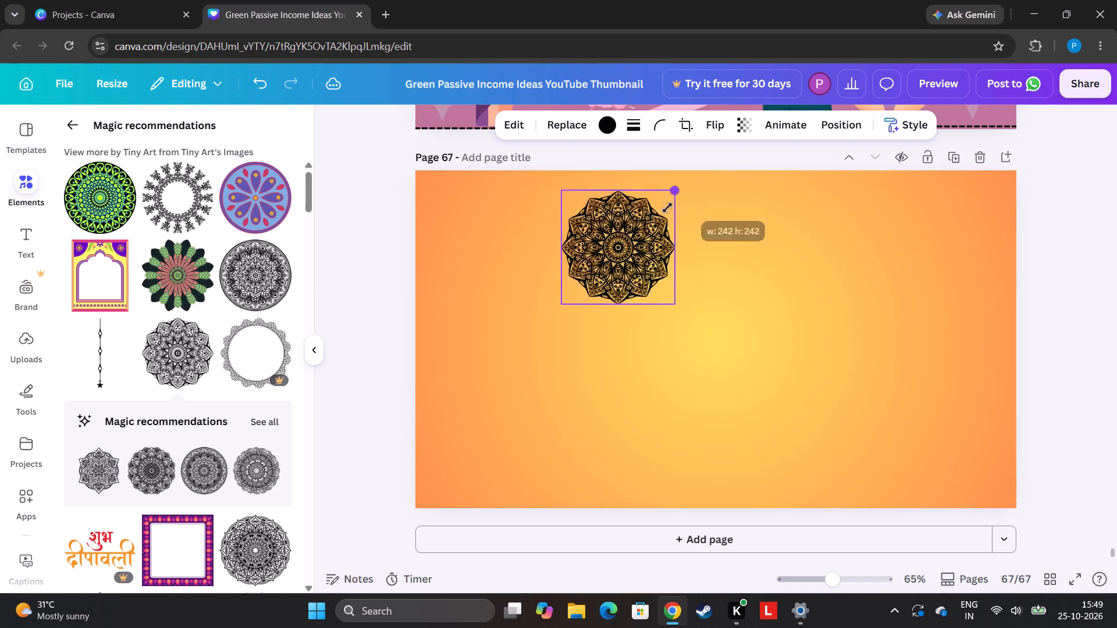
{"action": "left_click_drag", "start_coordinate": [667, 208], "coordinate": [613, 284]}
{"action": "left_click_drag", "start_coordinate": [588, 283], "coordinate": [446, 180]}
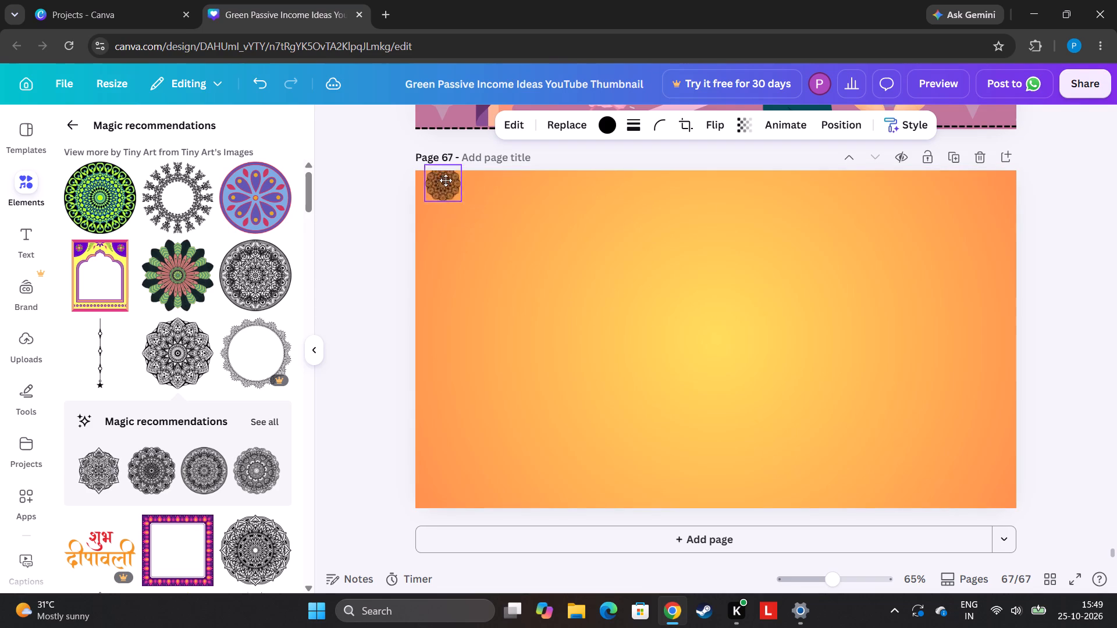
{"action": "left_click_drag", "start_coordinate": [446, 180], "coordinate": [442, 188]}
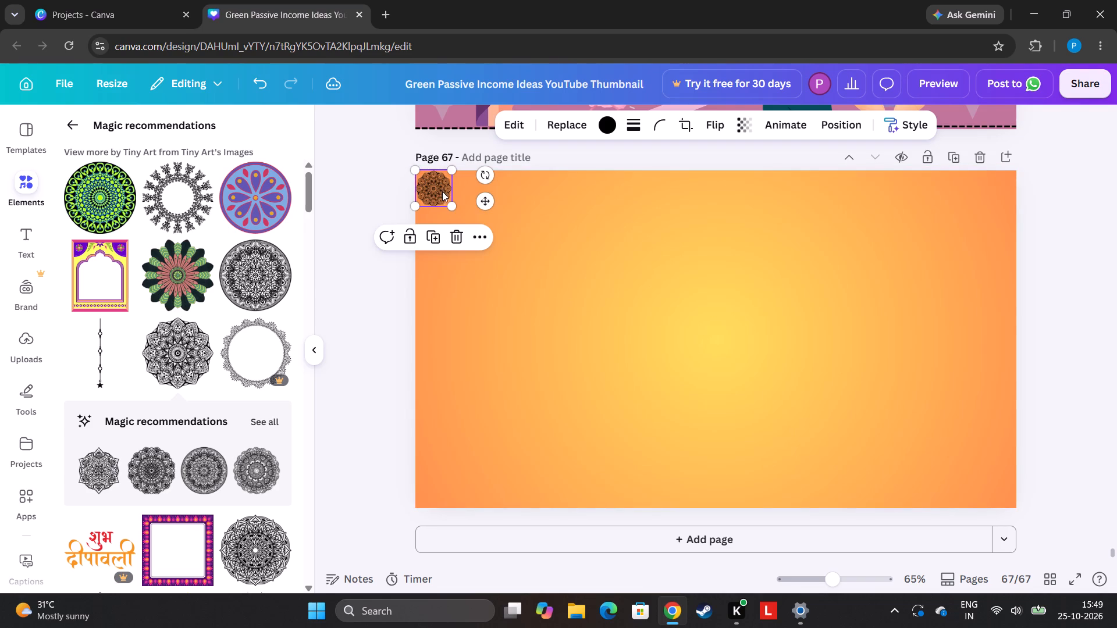
Add the pointed black mandala to the page again and delete the small round one in the corner.
{"action": "left_click", "coordinate": [87, 476]}
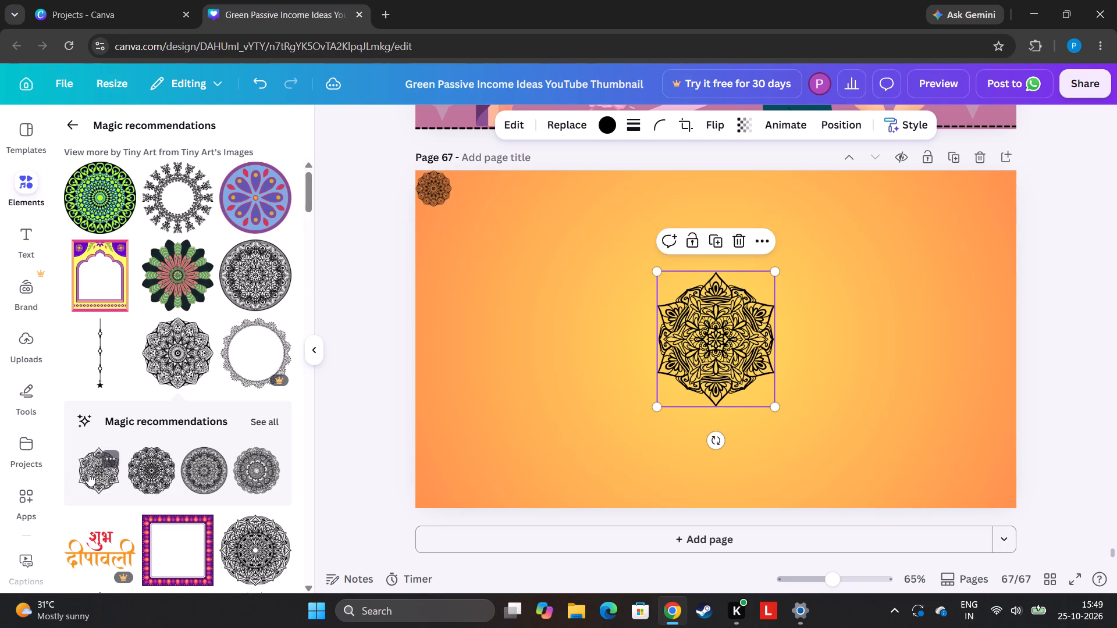
{"action": "left_click", "coordinate": [437, 187]}
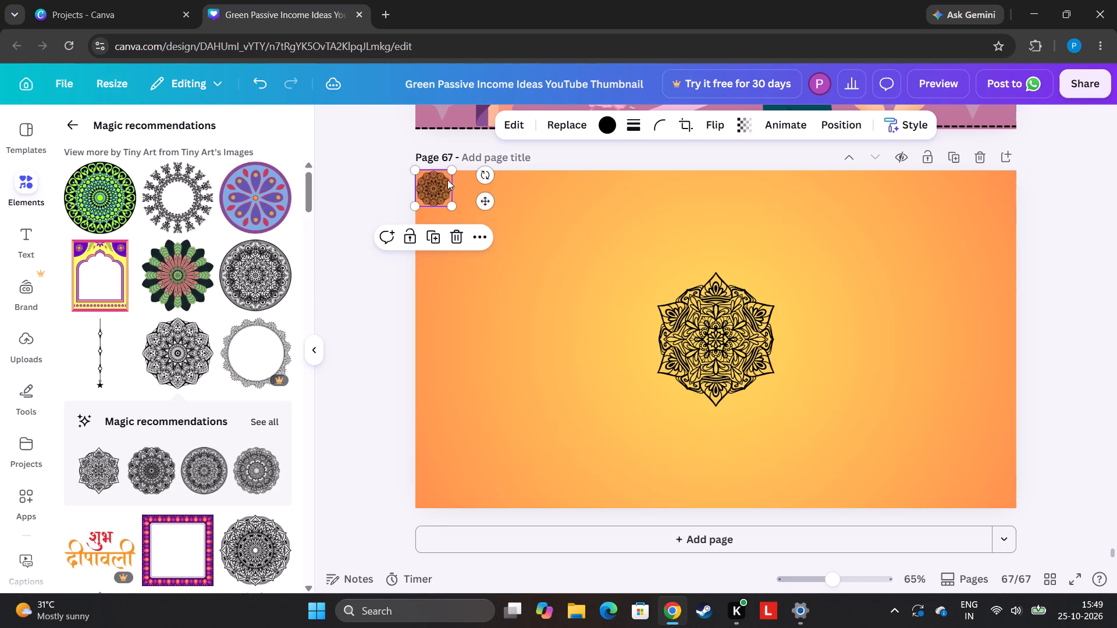
{"action": "left_click", "coordinate": [458, 238]}
Shrink the pointed black mandala to a small motif and fit it into the page's top-left corner.
{"action": "left_click", "coordinate": [688, 325]}
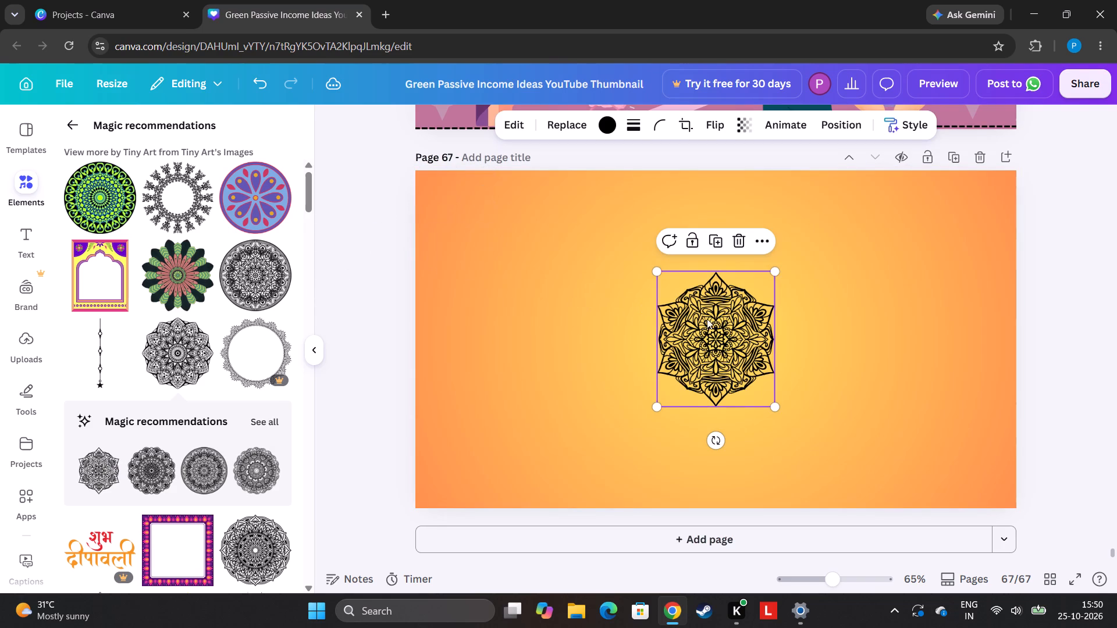
{"action": "left_click_drag", "start_coordinate": [776, 267], "coordinate": [738, 356]}
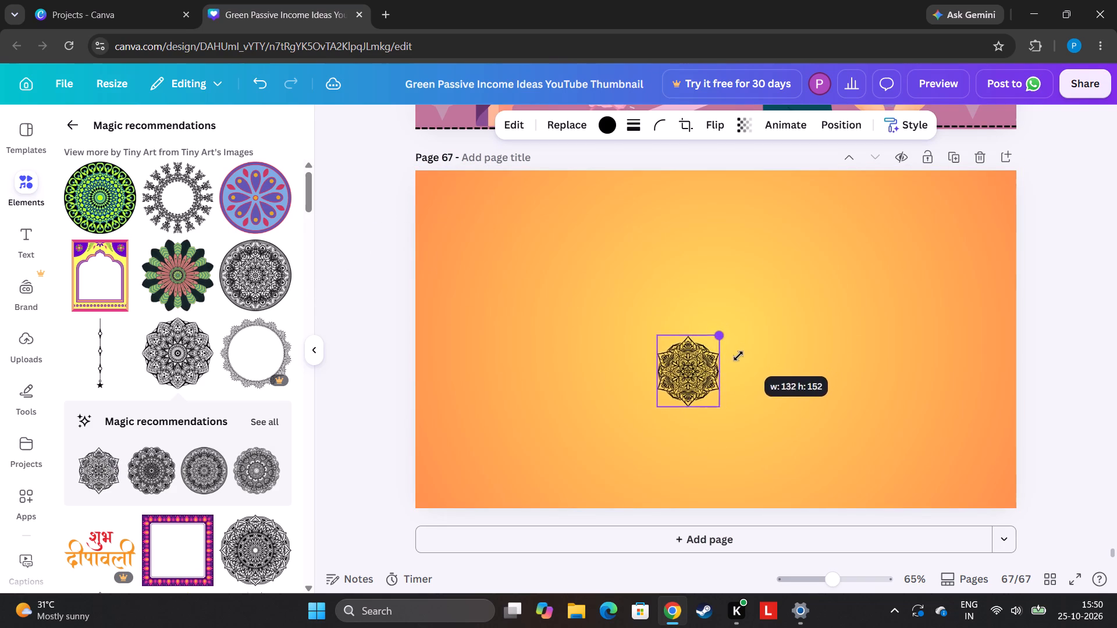
{"action": "left_click_drag", "start_coordinate": [738, 356], "coordinate": [725, 385]}
{"action": "left_click_drag", "start_coordinate": [677, 386], "coordinate": [677, 384]}
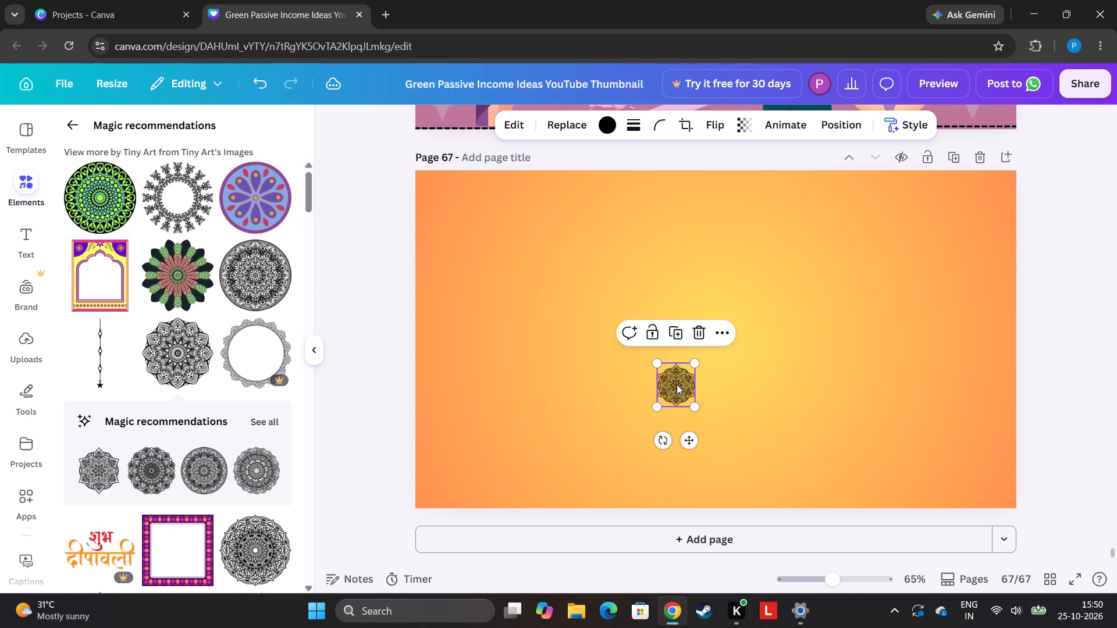
{"action": "left_click_drag", "start_coordinate": [677, 384], "coordinate": [433, 192]}
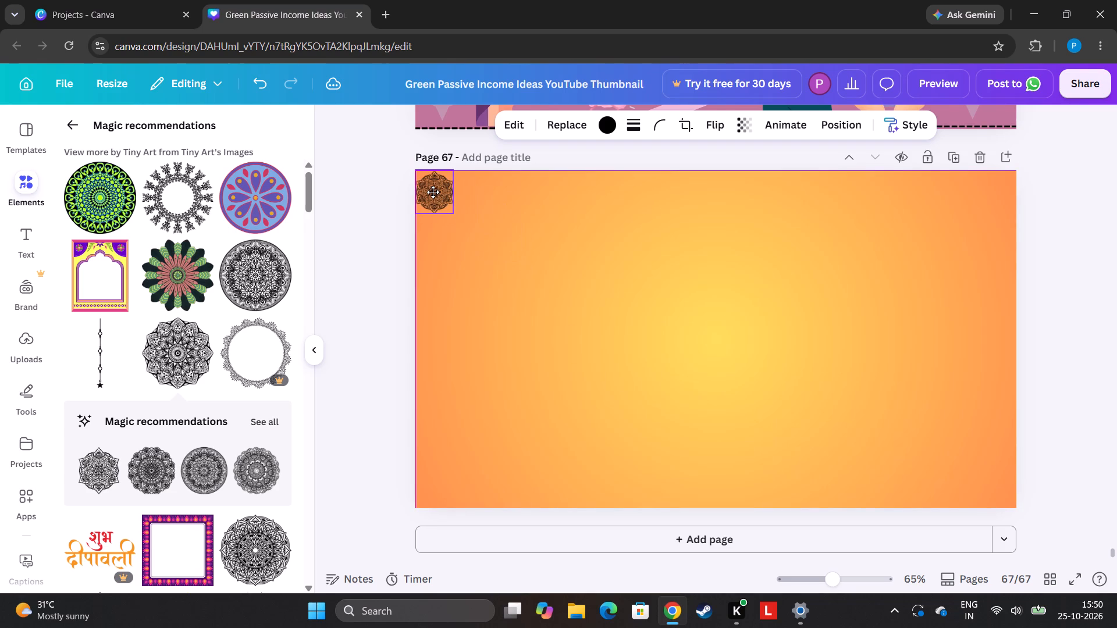
{"action": "left_click_drag", "start_coordinate": [433, 192], "coordinate": [433, 192]}
Duplicate the small pointed mandala and align the copy directly to its right along the page's top edge.
{"action": "left_click", "coordinate": [427, 244]}
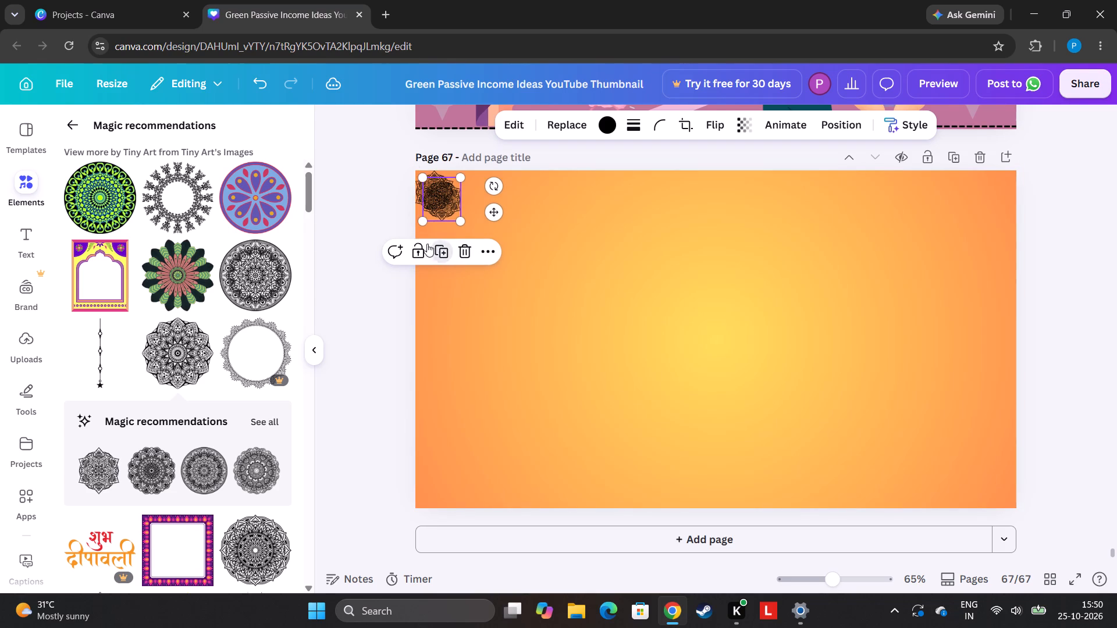
{"action": "left_click_drag", "start_coordinate": [444, 199], "coordinate": [479, 190]}
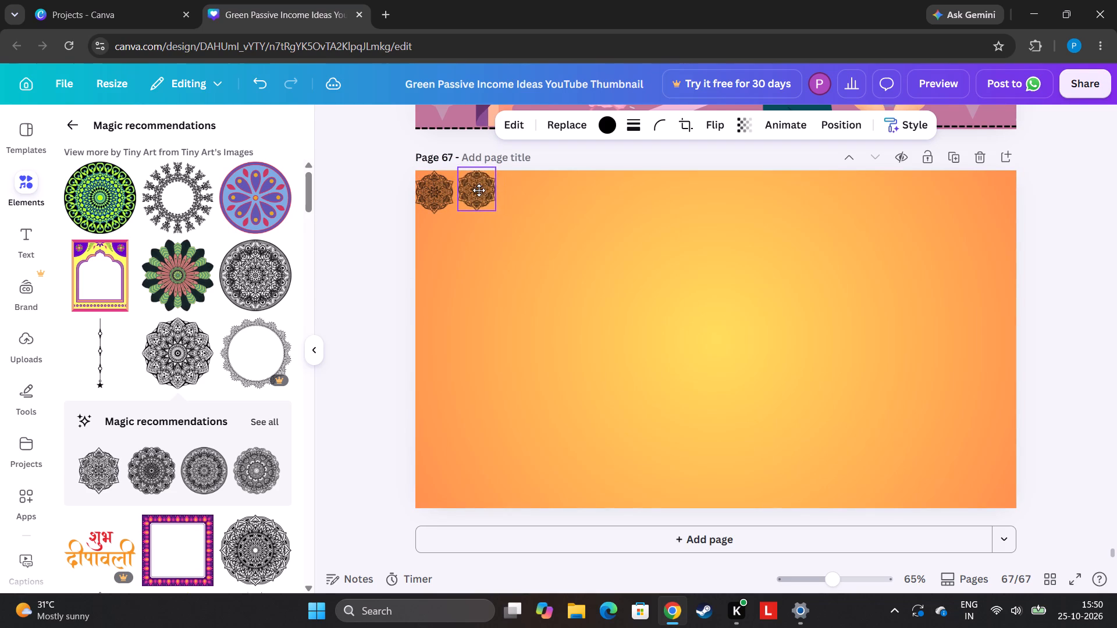
{"action": "left_click_drag", "start_coordinate": [479, 190], "coordinate": [480, 190]}
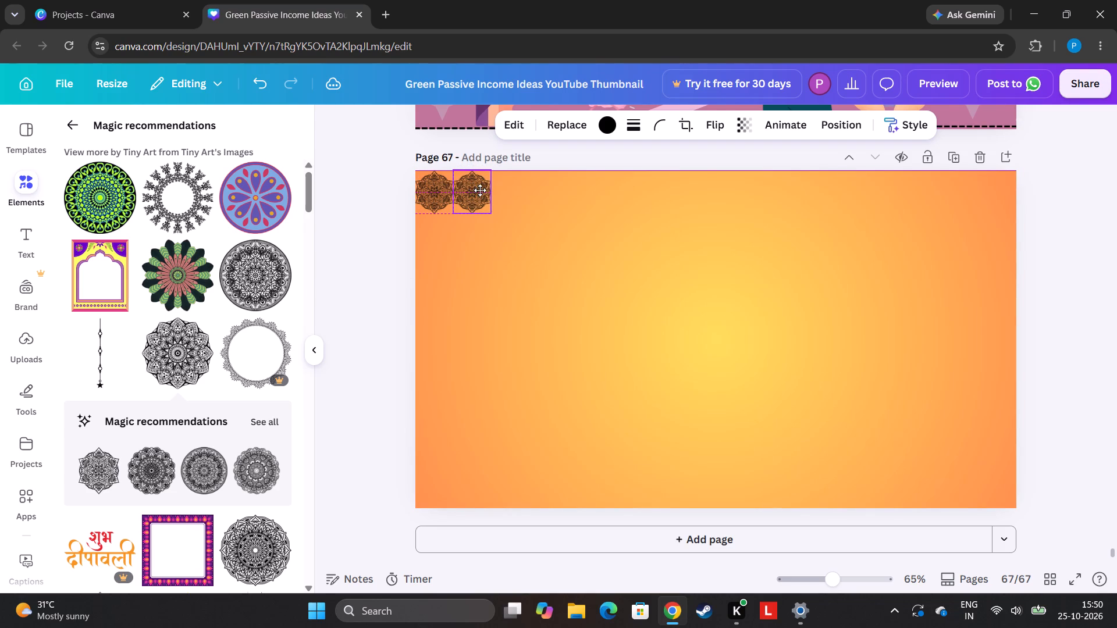
Duplicate the second small mandala and line up the three motifs edge to edge along the page's top edge.
{"action": "left_click_drag", "start_coordinate": [480, 190], "coordinate": [481, 188]}
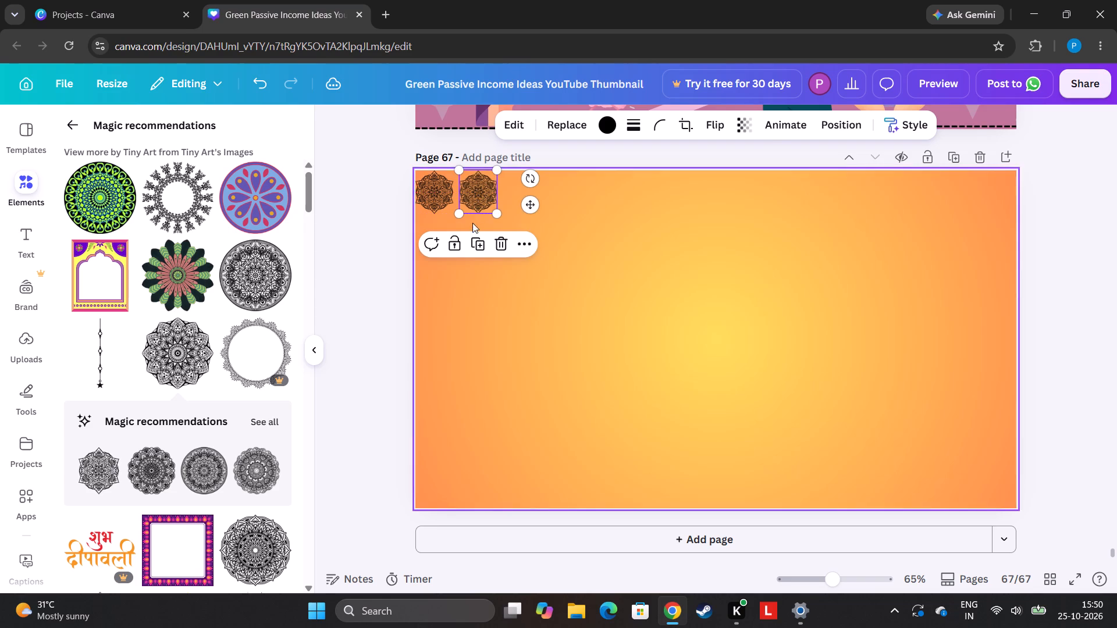
{"action": "left_click", "coordinate": [476, 238]}
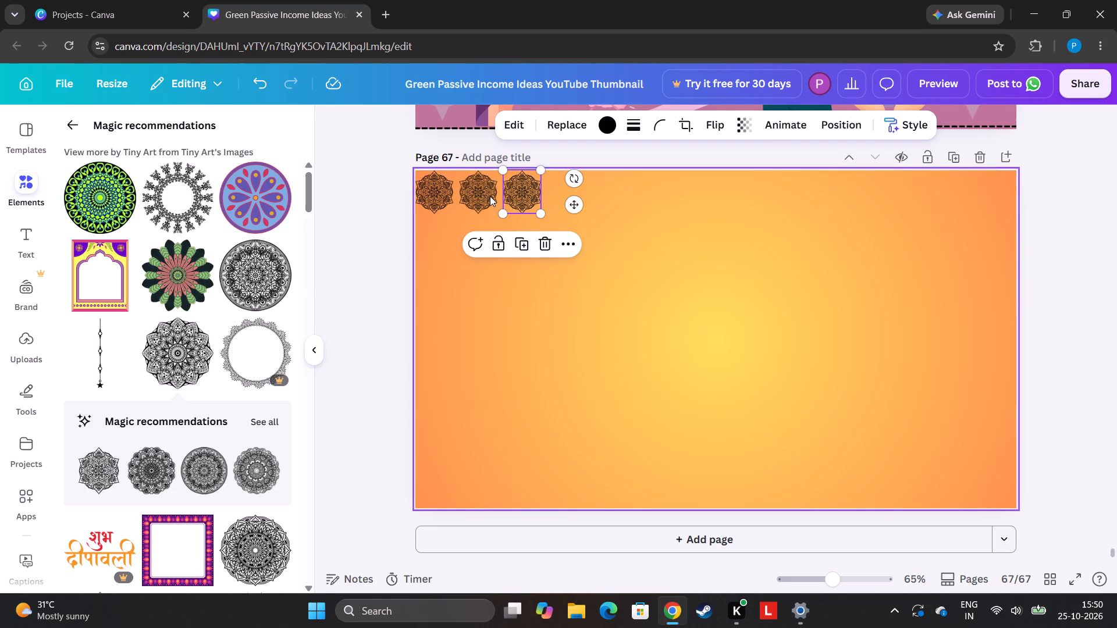
{"action": "left_click", "coordinate": [490, 196]}
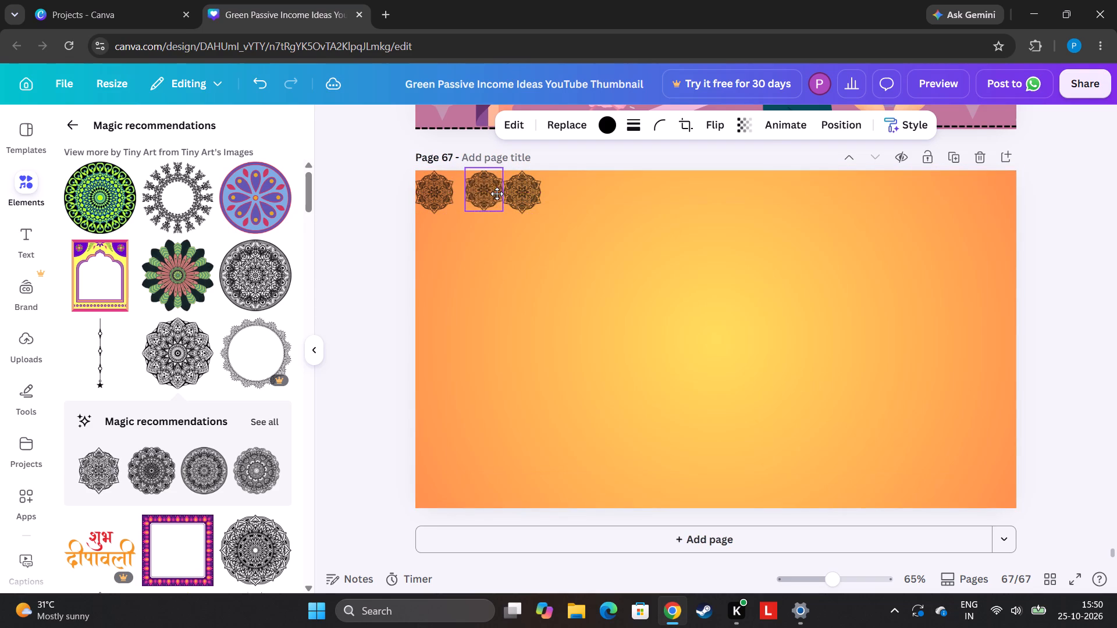
{"action": "left_click", "coordinate": [520, 195]}
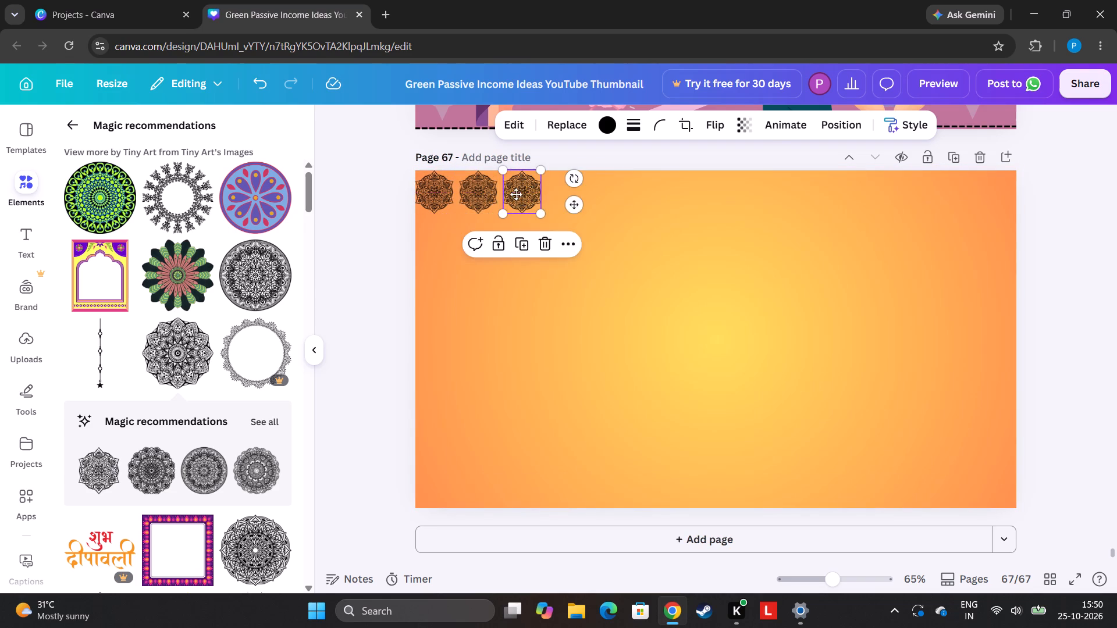
{"action": "left_click_drag", "start_coordinate": [487, 196], "coordinate": [484, 196]}
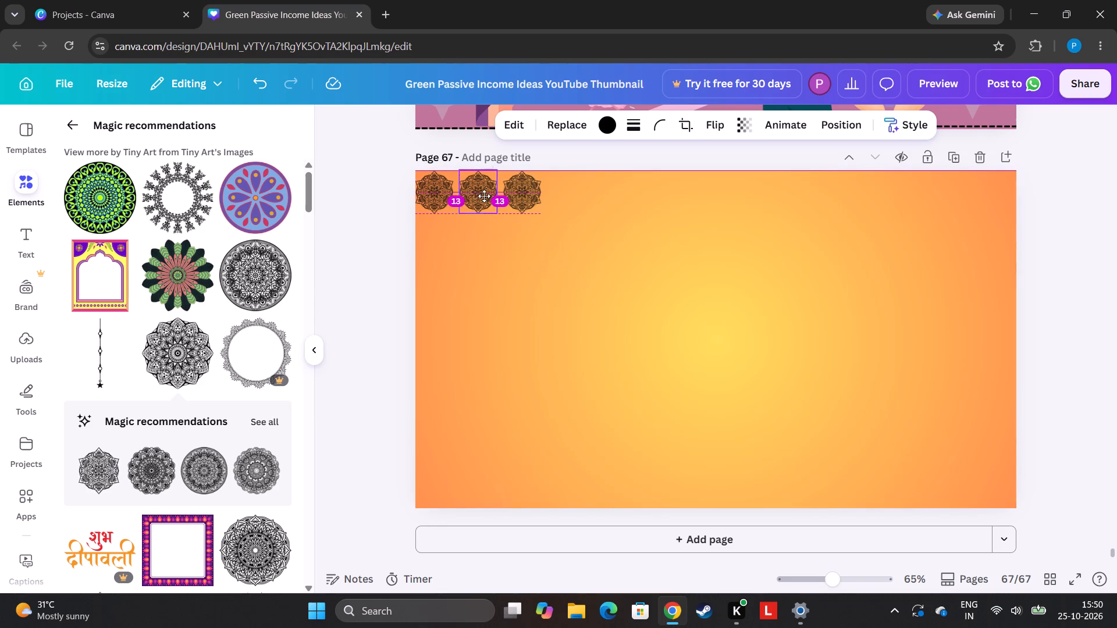
{"action": "left_click_drag", "start_coordinate": [484, 196], "coordinate": [483, 194]}
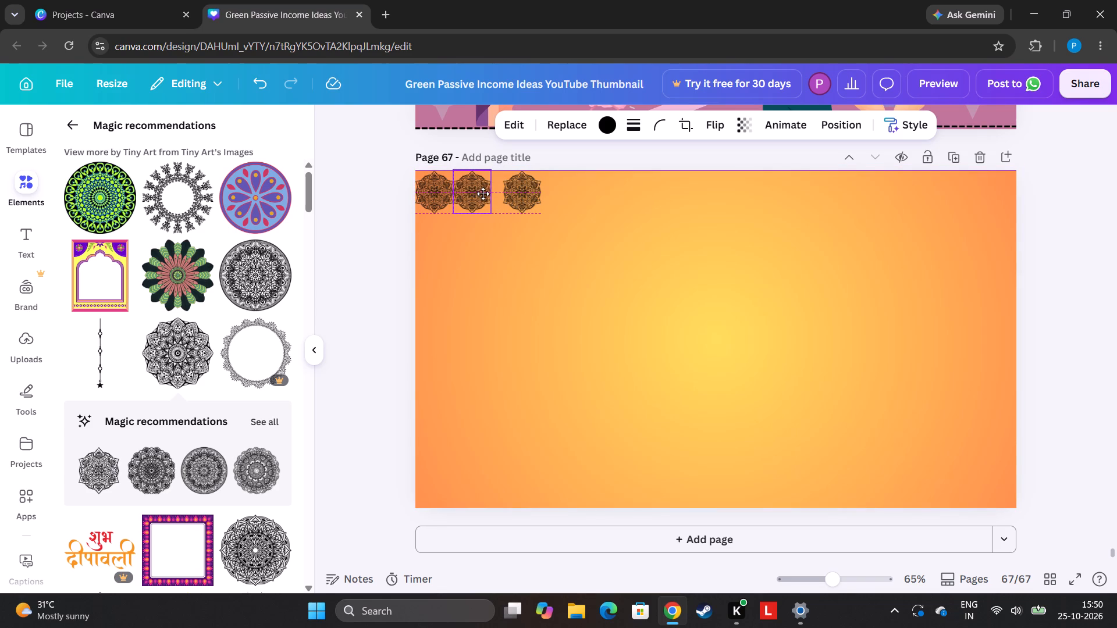
{"action": "left_click_drag", "start_coordinate": [483, 194], "coordinate": [480, 192]}
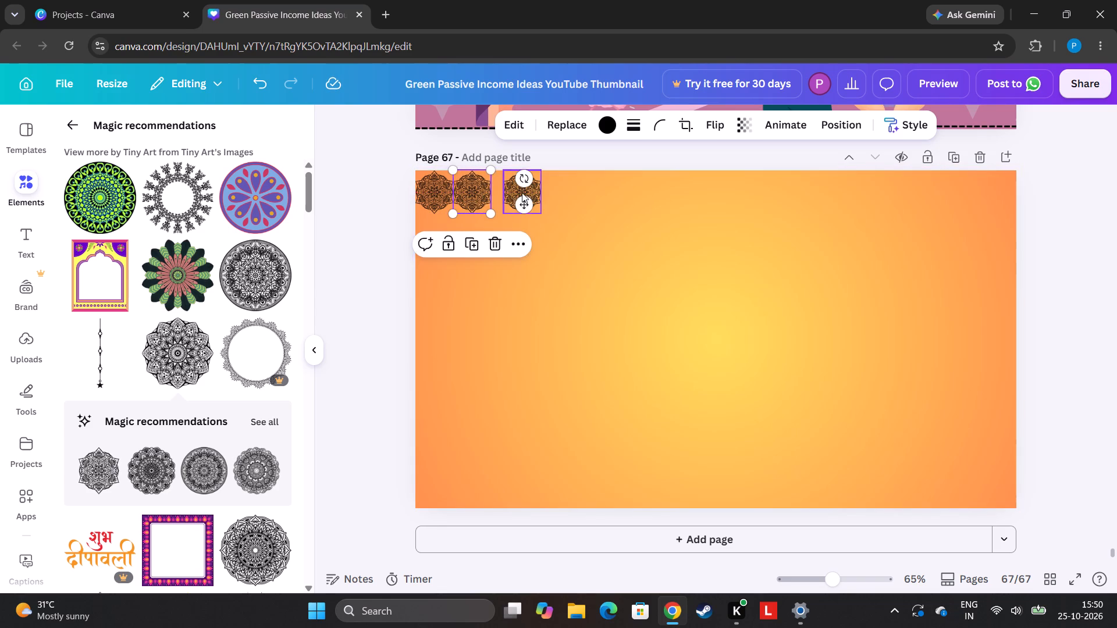
{"action": "left_click_drag", "start_coordinate": [522, 192], "coordinate": [514, 192]}
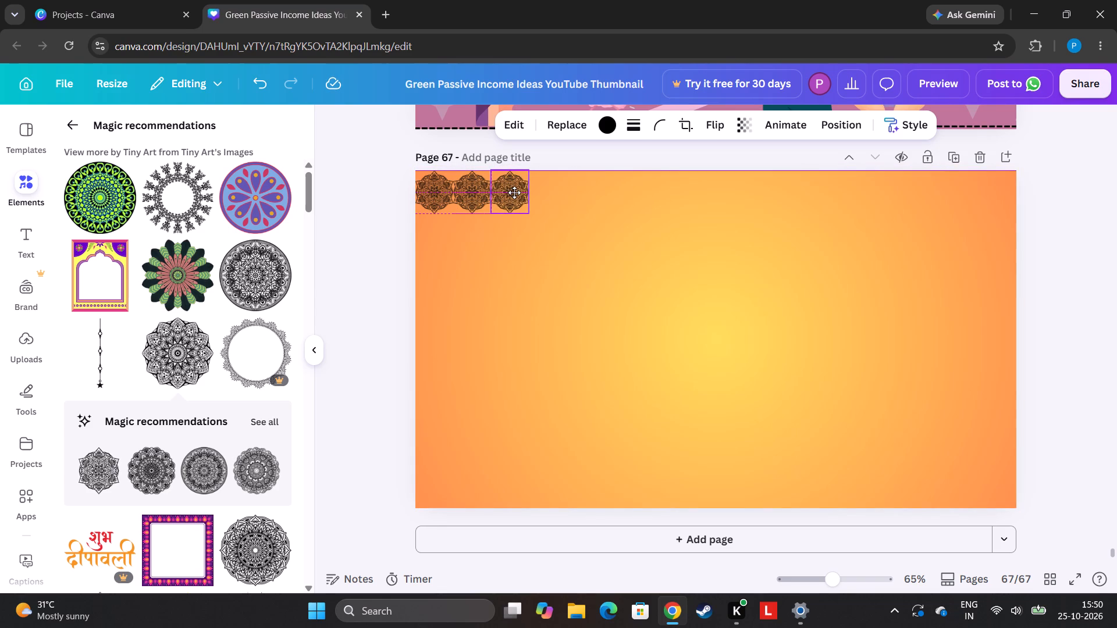
{"action": "left_click_drag", "start_coordinate": [514, 192], "coordinate": [511, 190]}
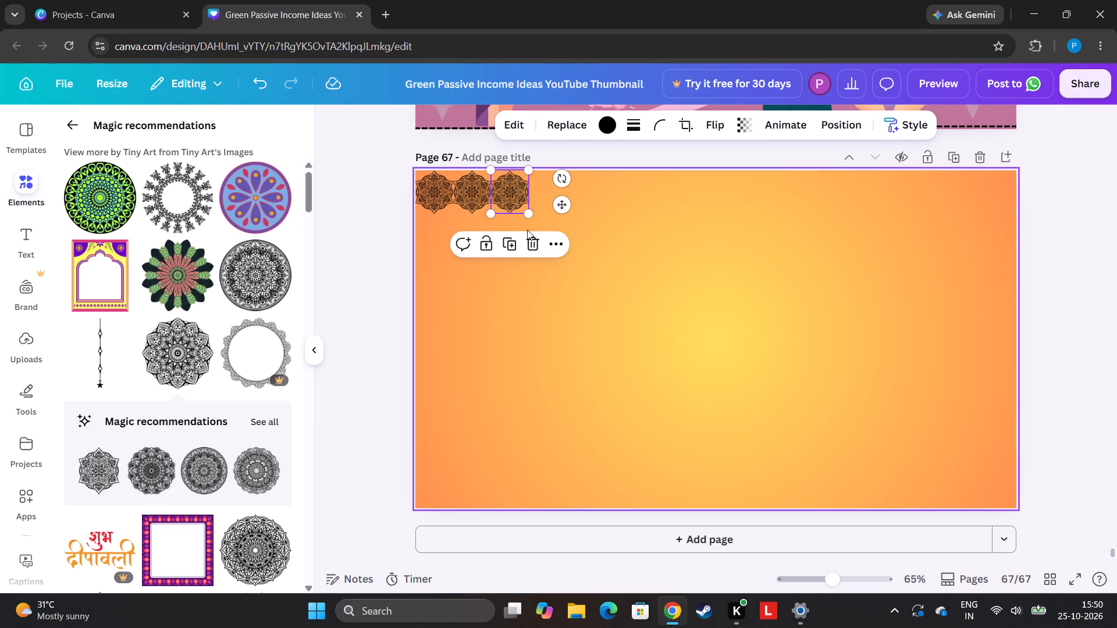
Duplicate the last mandala in the row repeatedly, adding 13 more copies until the row spans the page's full top edge.
{"action": "left_click", "coordinate": [513, 235]}
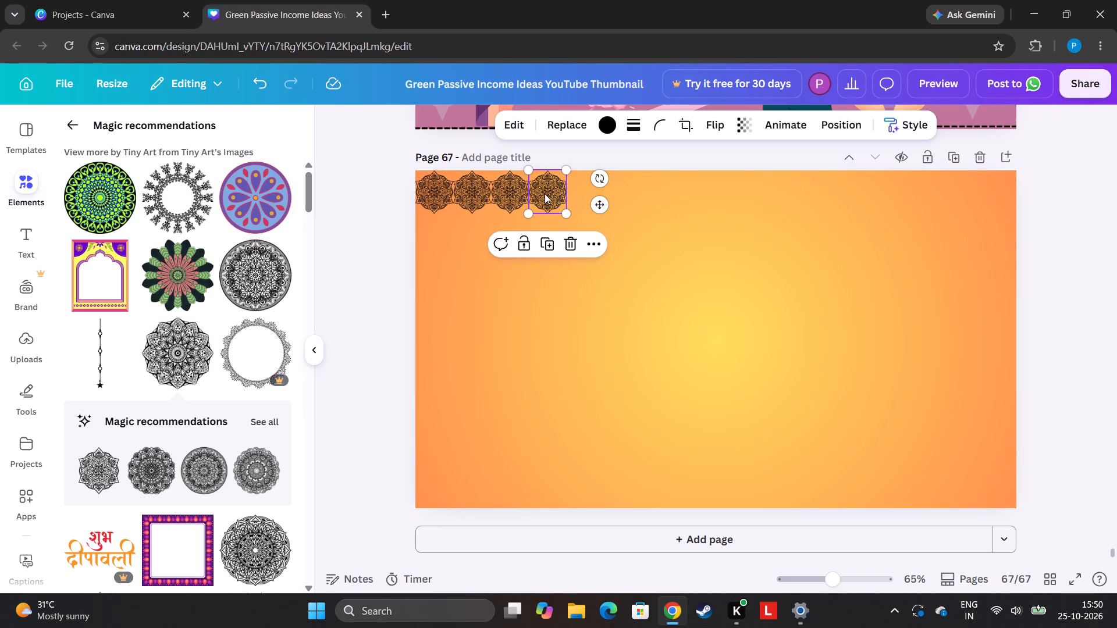
{"action": "left_click", "coordinate": [547, 240]}
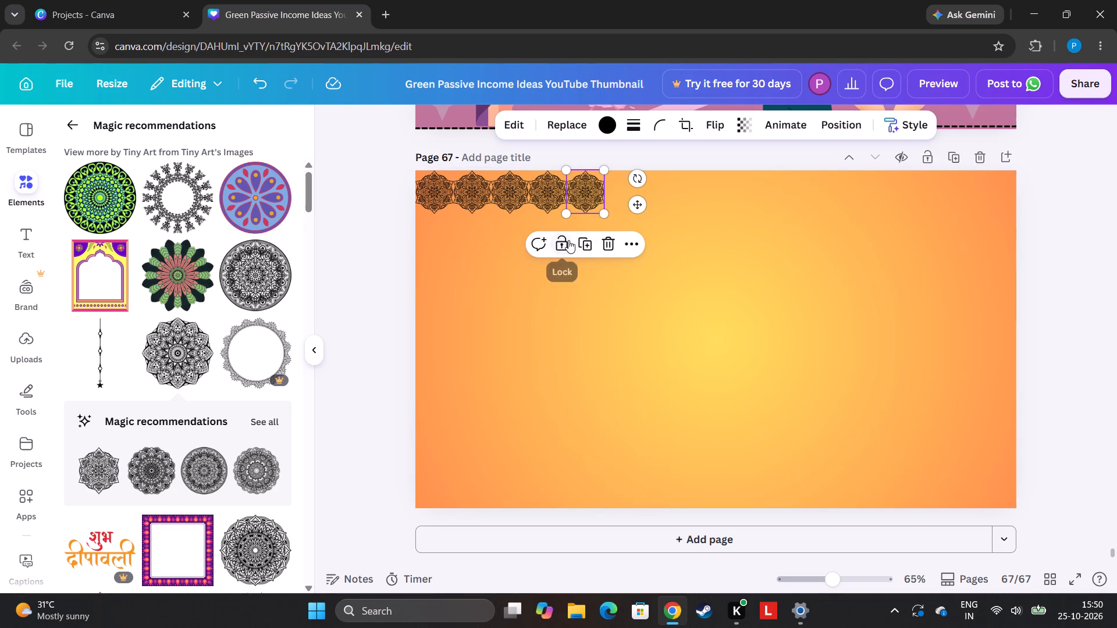
{"action": "left_click", "coordinate": [576, 241]}
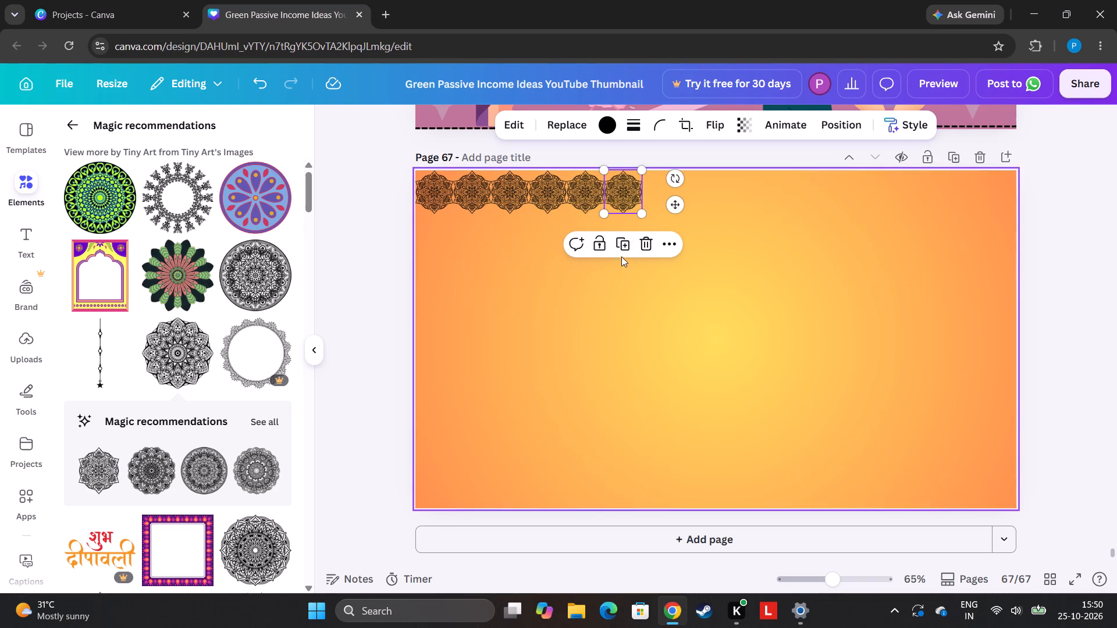
{"action": "left_click", "coordinate": [629, 242]}
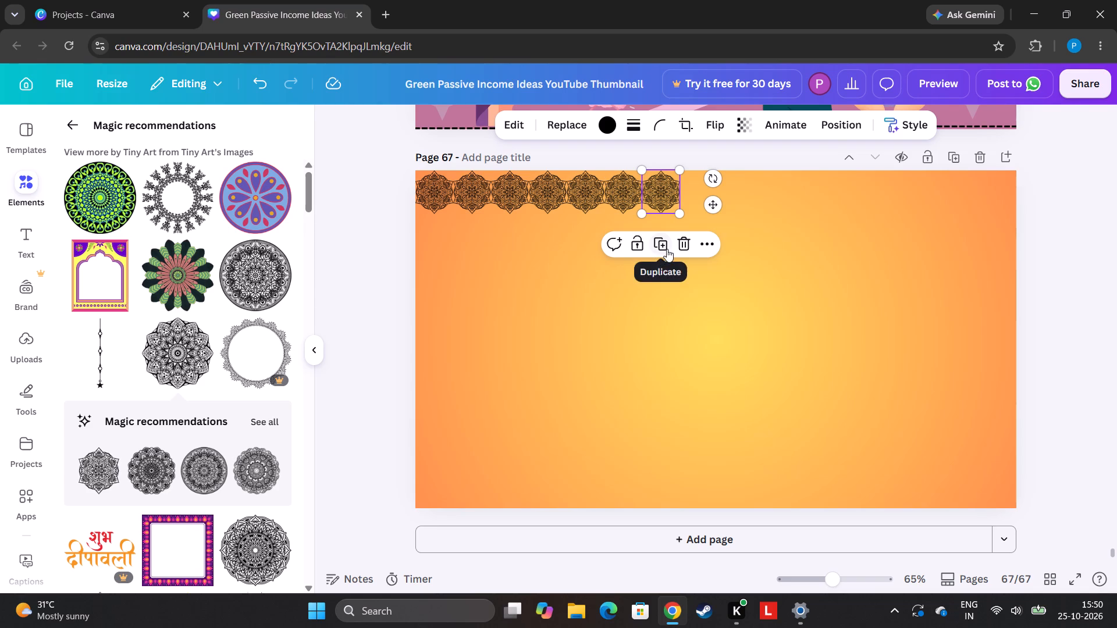
{"action": "left_click", "coordinate": [667, 249]}
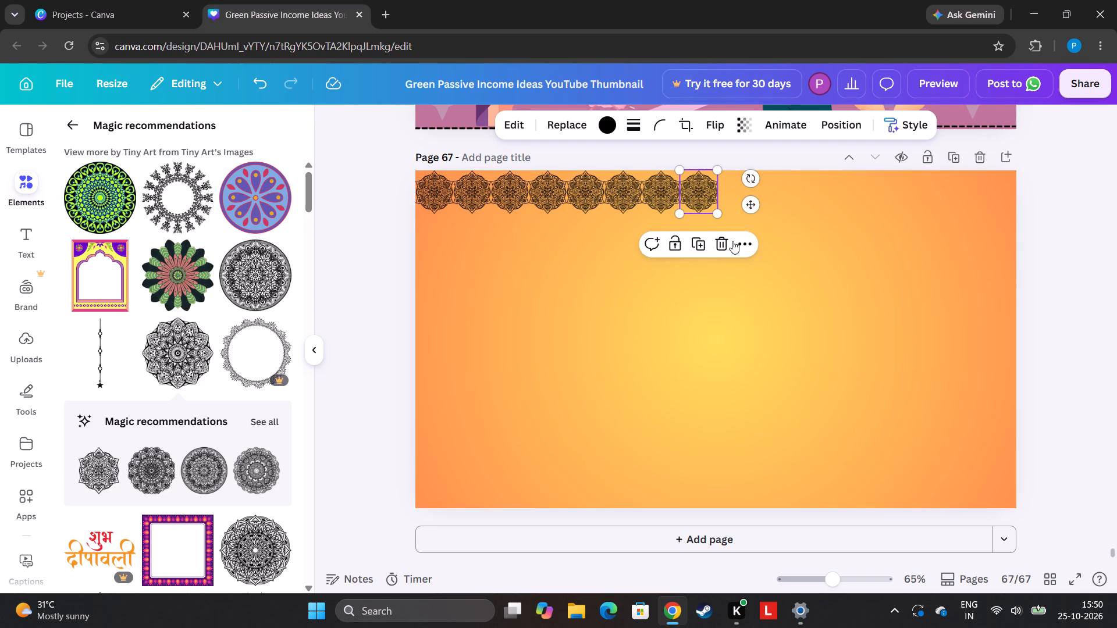
{"action": "left_click", "coordinate": [700, 242]}
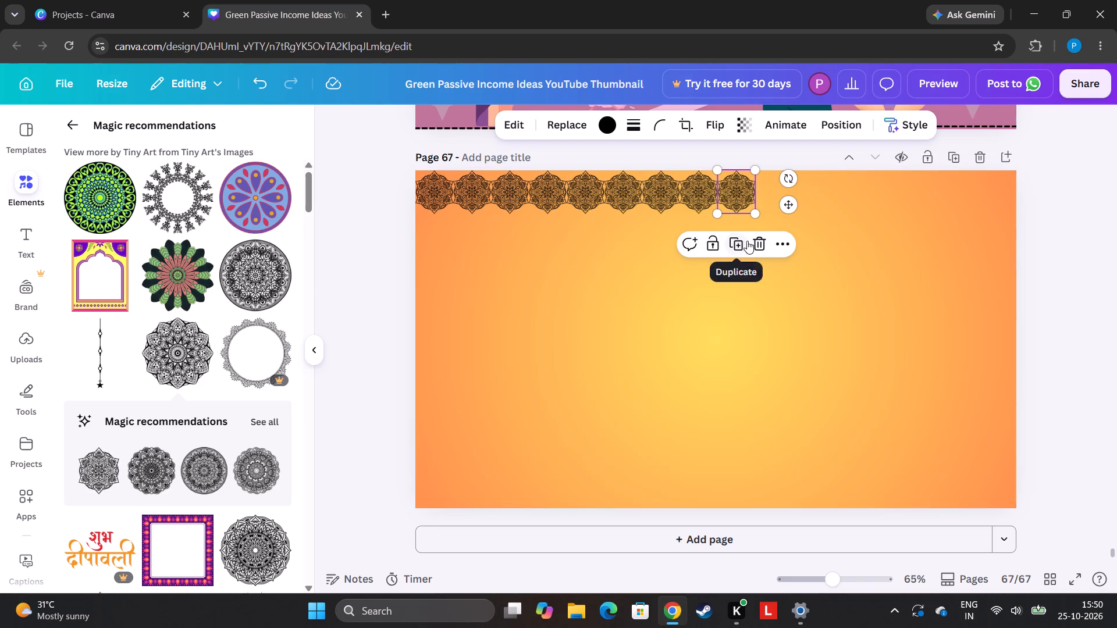
{"action": "left_click", "coordinate": [738, 245]}
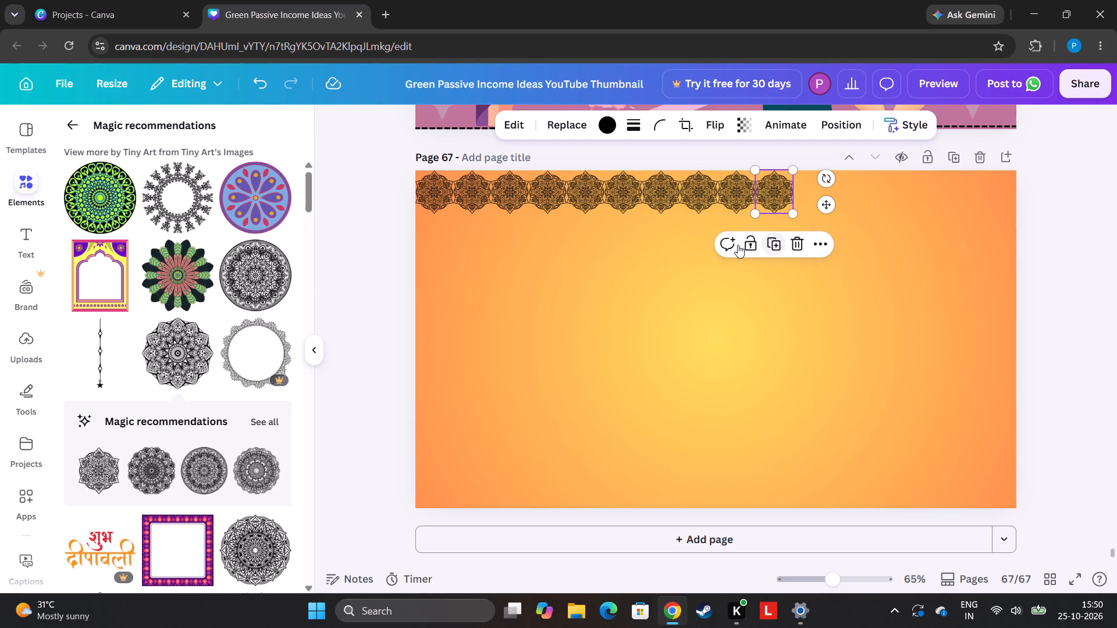
{"action": "left_click", "coordinate": [773, 243]}
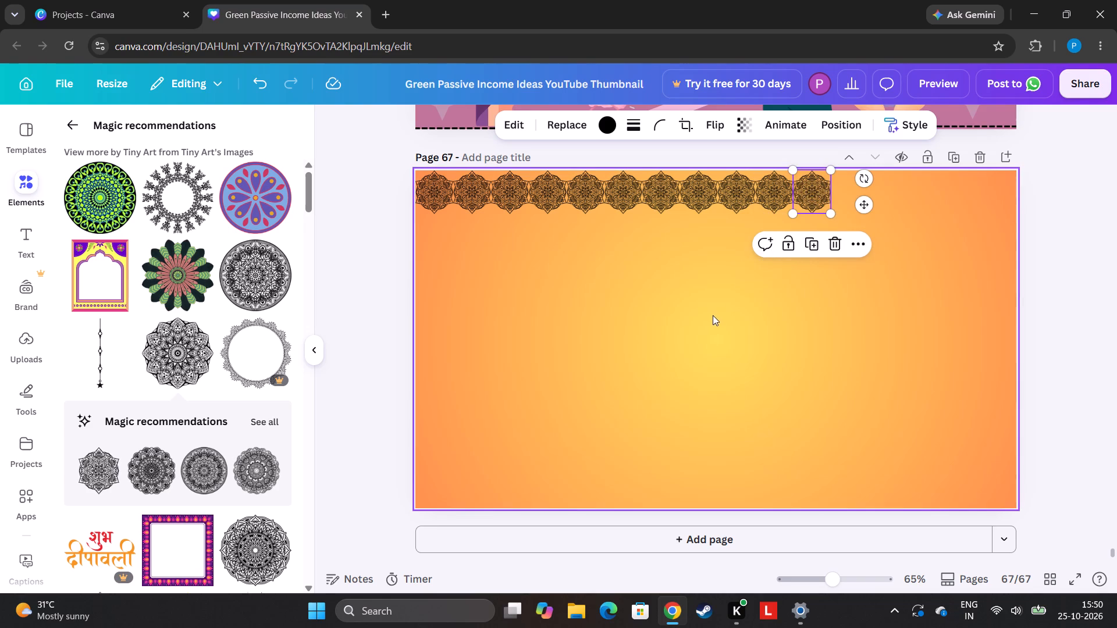
{"action": "left_click", "coordinate": [814, 251]}
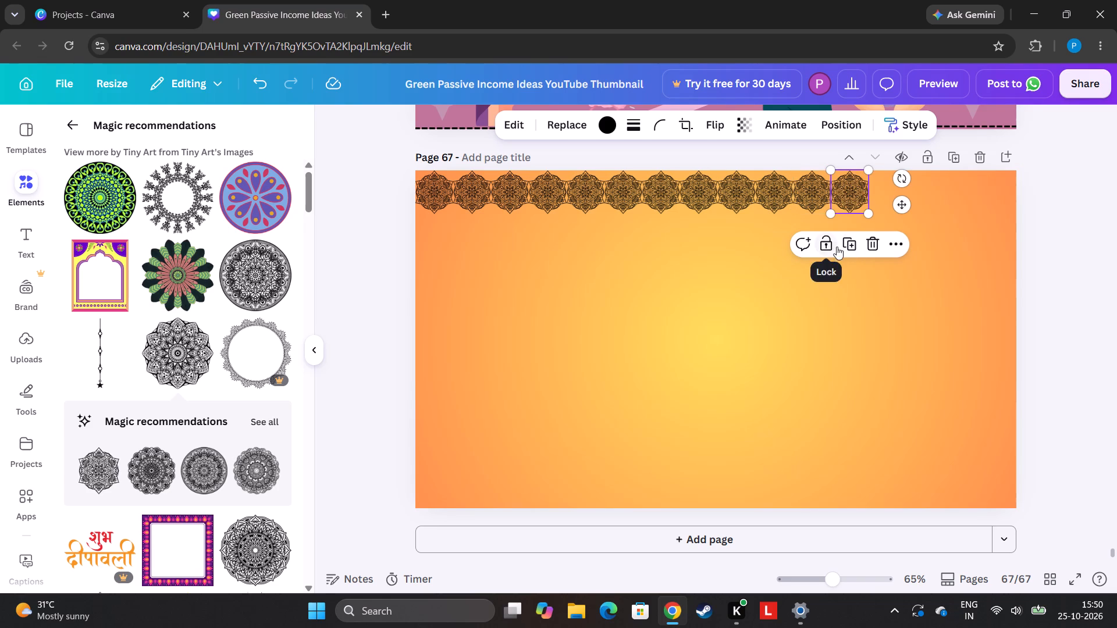
{"action": "left_click", "coordinate": [849, 244]}
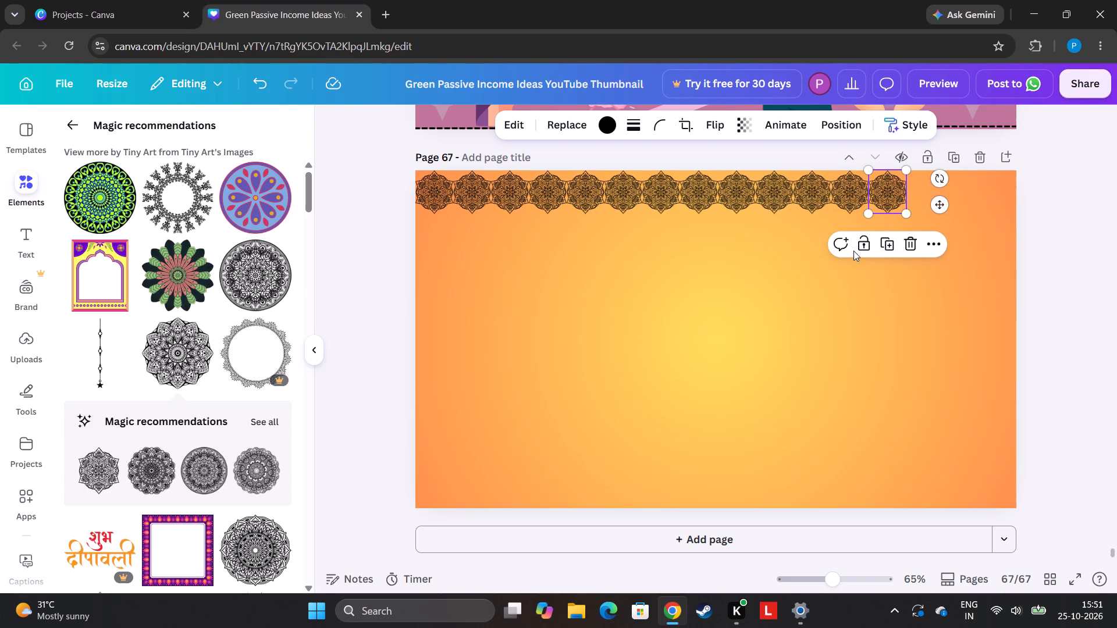
{"action": "left_click", "coordinate": [887, 244]}
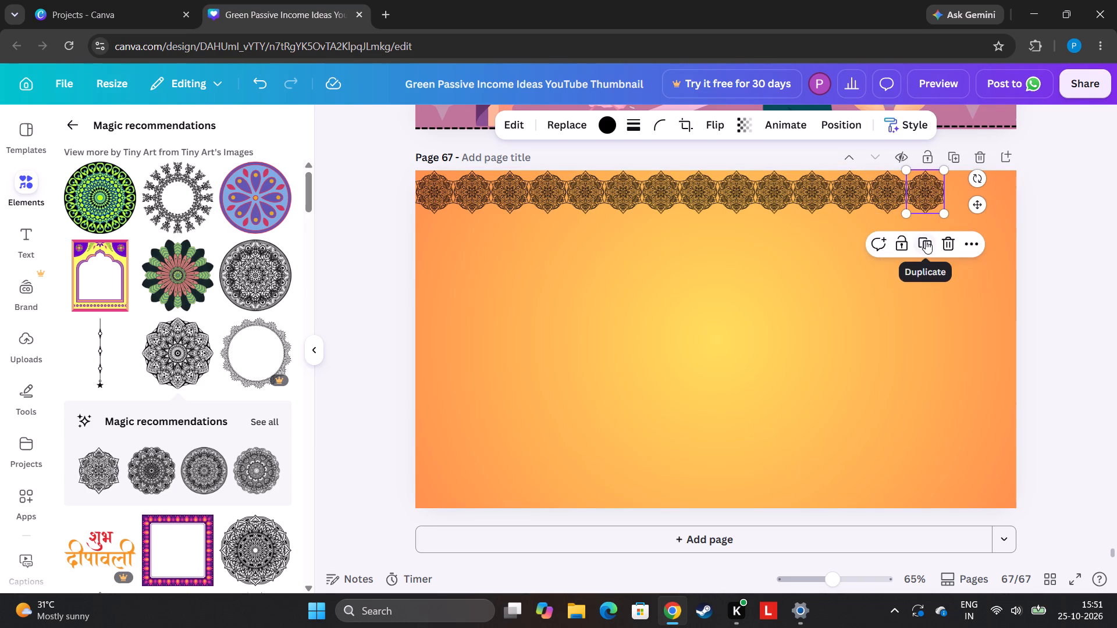
{"action": "left_click", "coordinate": [929, 241]}
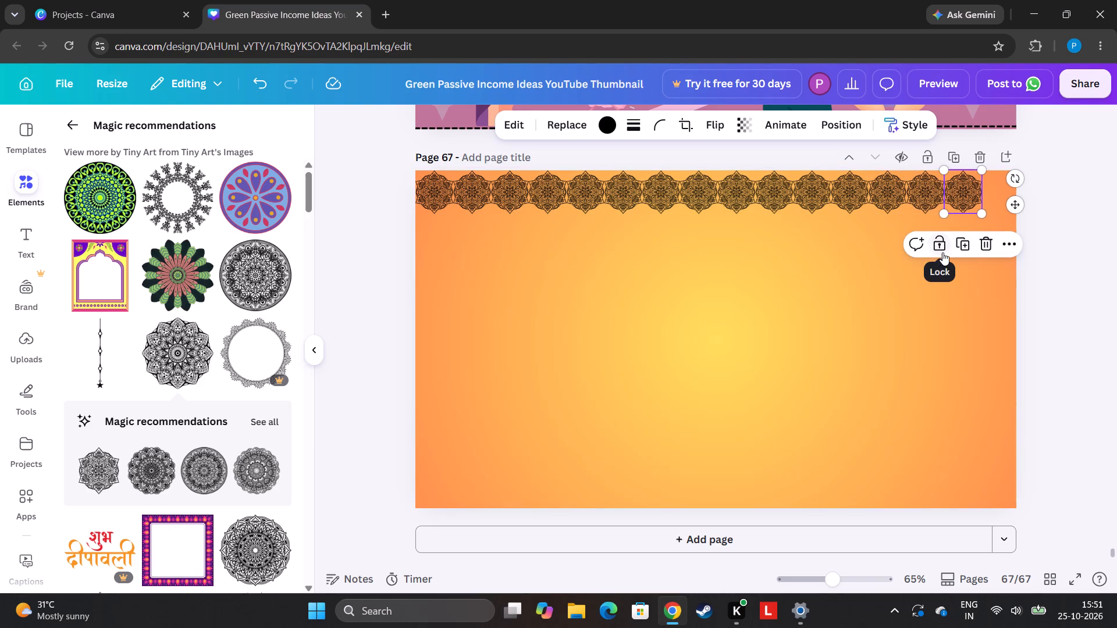
{"action": "left_click", "coordinate": [962, 247]}
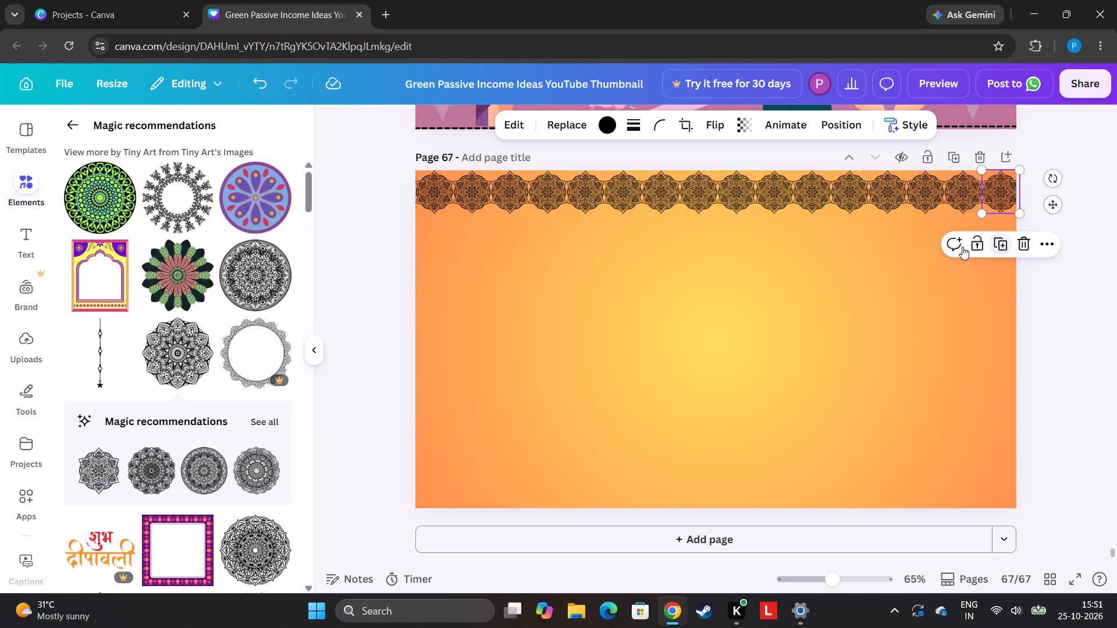
{"action": "left_click", "coordinate": [1050, 286]}
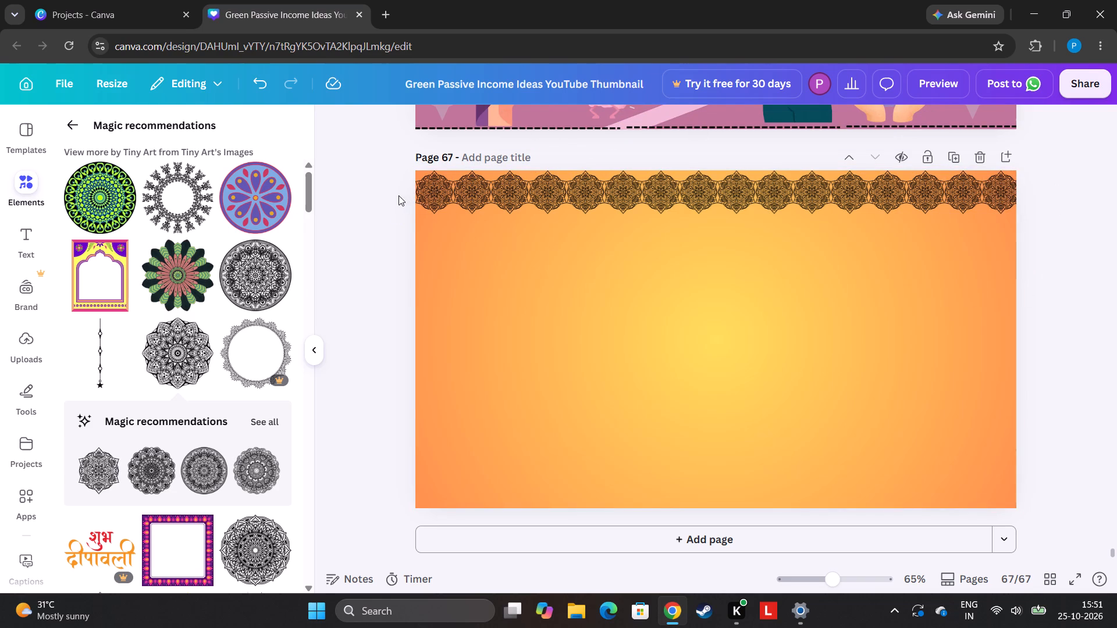
Duplicate the entire top row of mandalas and place the copy along the page's bottom edge.
{"action": "left_click_drag", "start_coordinate": [402, 191], "coordinate": [923, 187]}
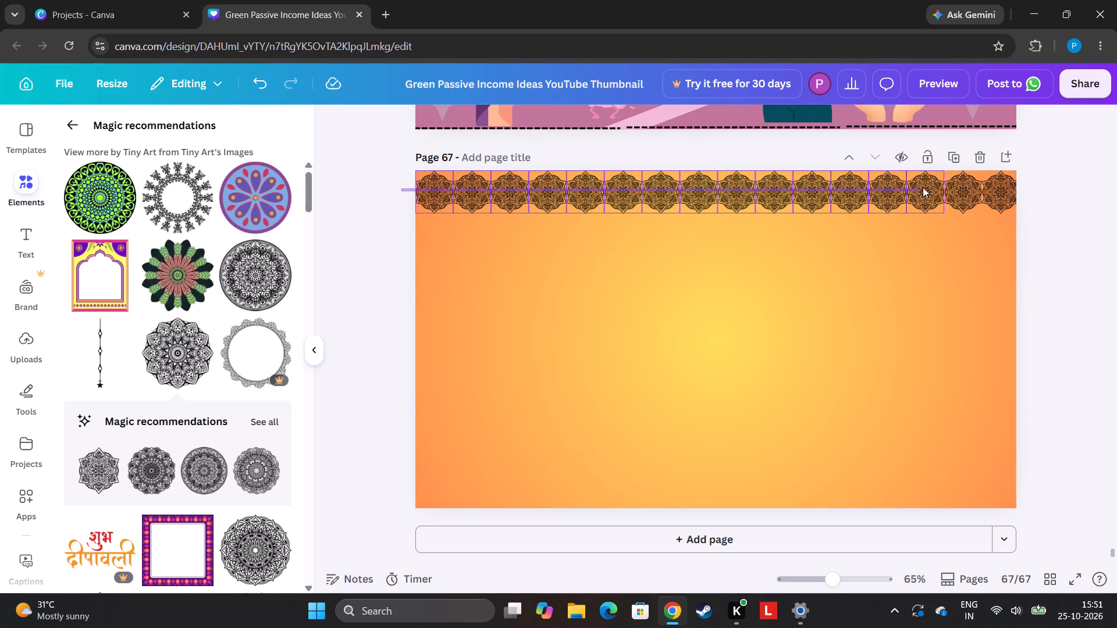
{"action": "left_click_drag", "start_coordinate": [923, 187], "coordinate": [1073, 194]}
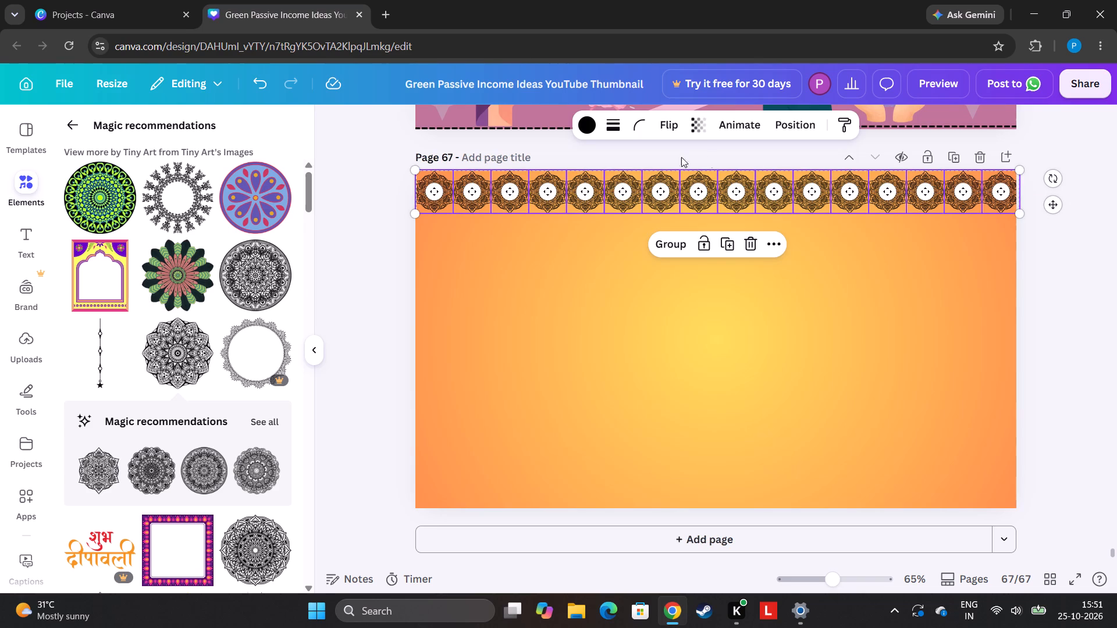
{"action": "left_click", "coordinate": [732, 247]}
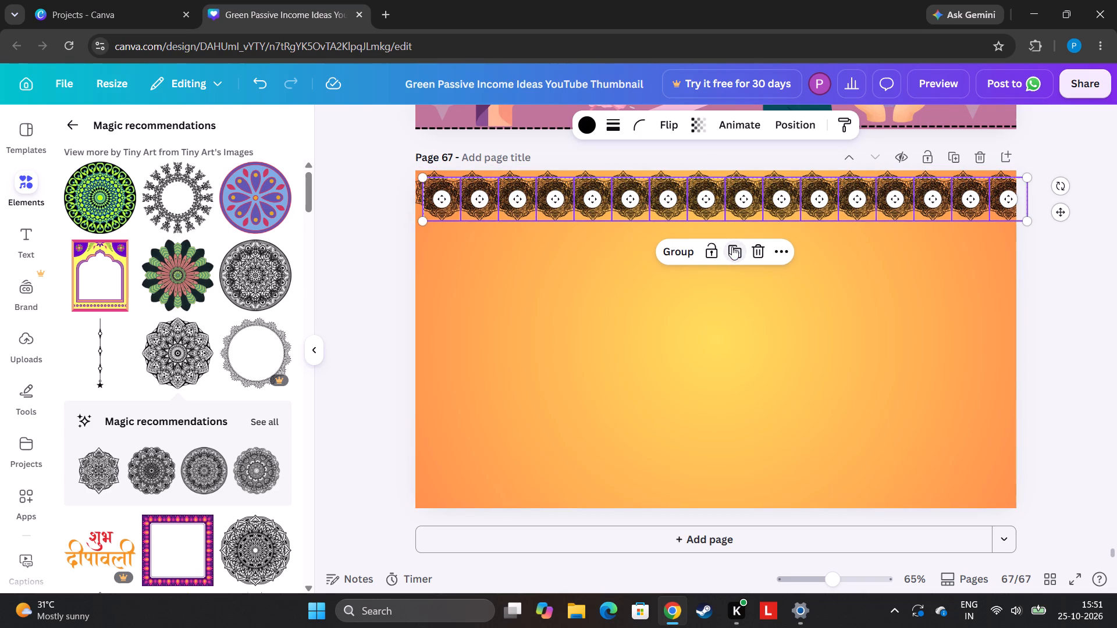
{"action": "left_click_drag", "start_coordinate": [814, 218], "coordinate": [801, 344]}
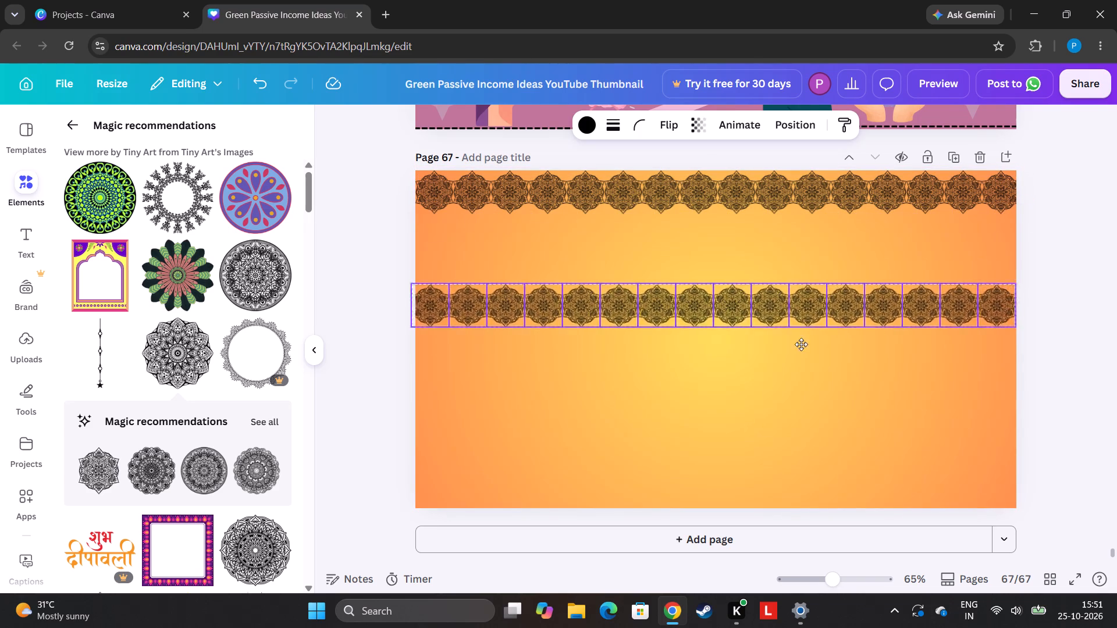
{"action": "left_click_drag", "start_coordinate": [801, 344], "coordinate": [814, 511]}
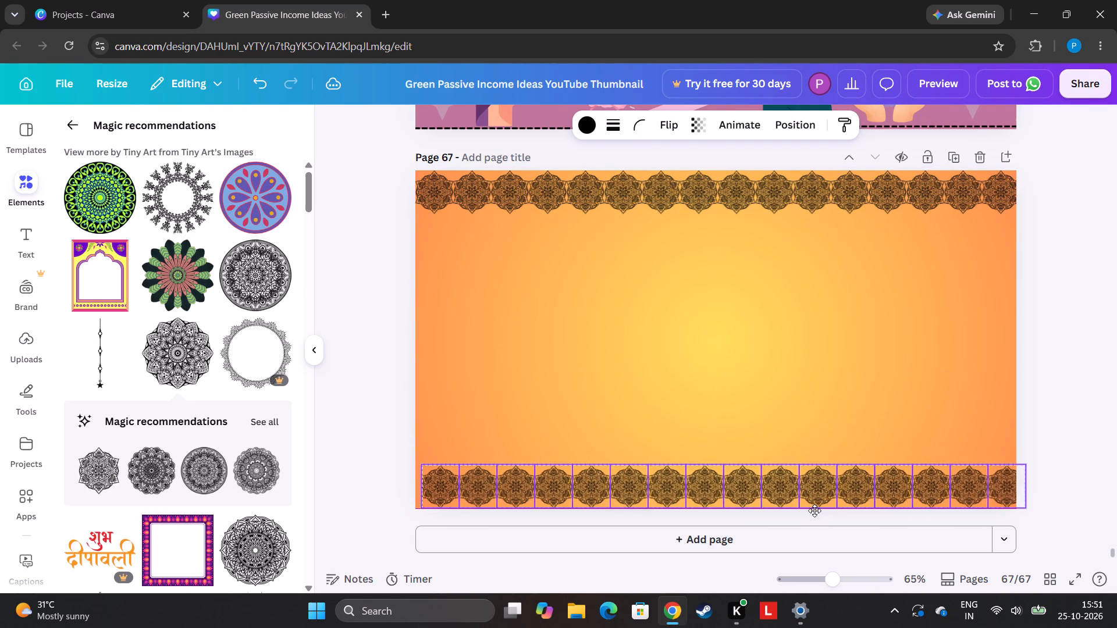
{"action": "left_click_drag", "start_coordinate": [814, 511], "coordinate": [819, 506]}
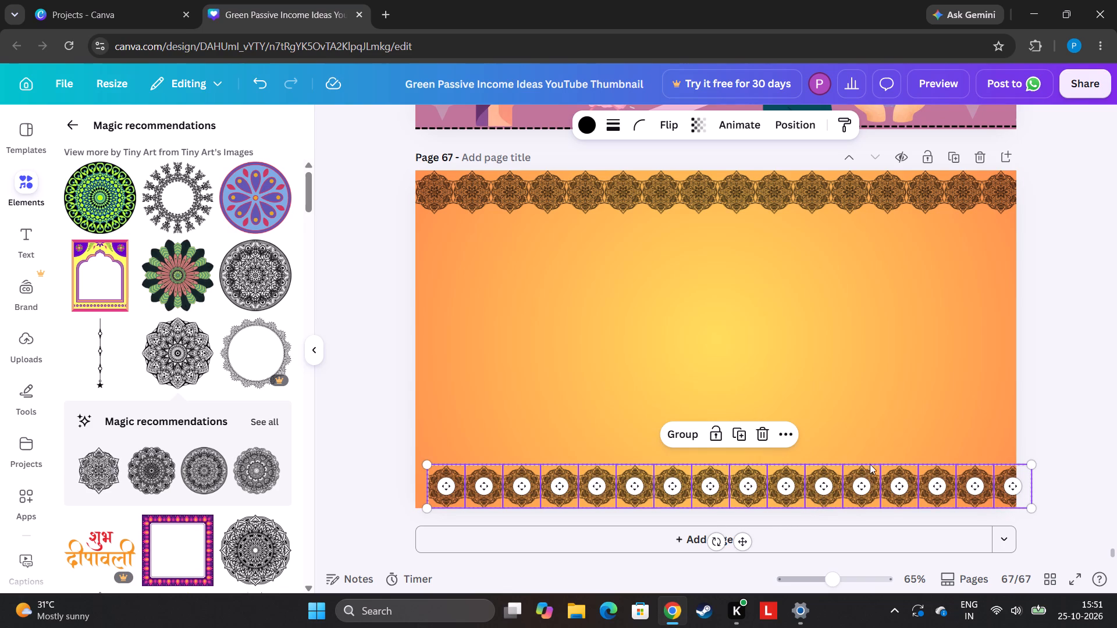
{"action": "left_click", "coordinate": [1063, 391]}
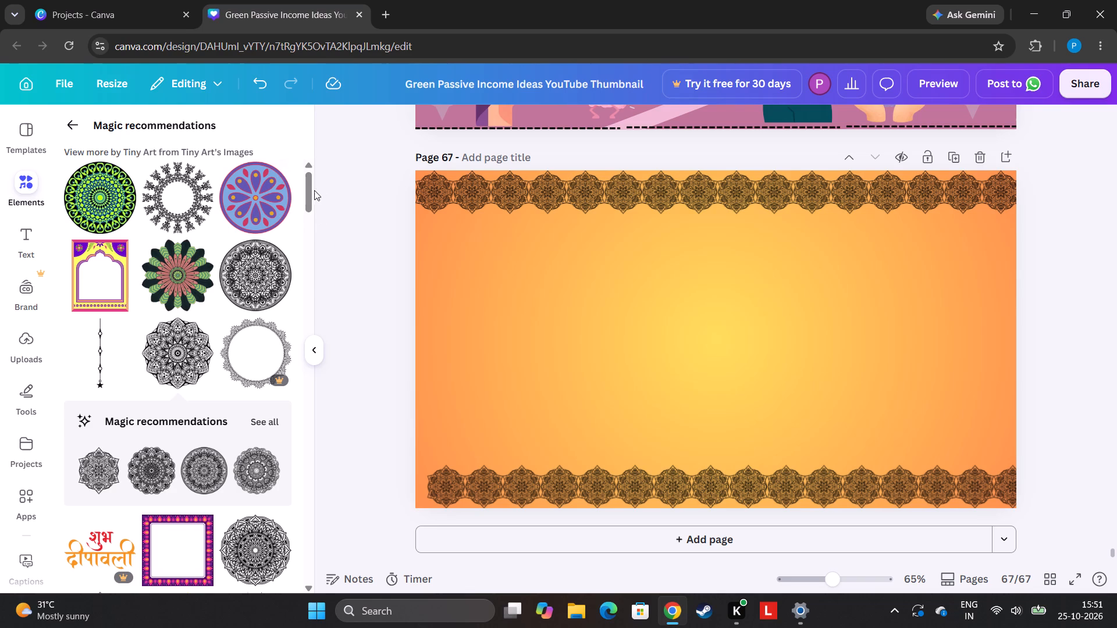
Find the dark red diya lamp with a pink flame among the recommended graphics and add it to the page.
{"action": "left_click_drag", "start_coordinate": [309, 193], "coordinate": [312, 284]}
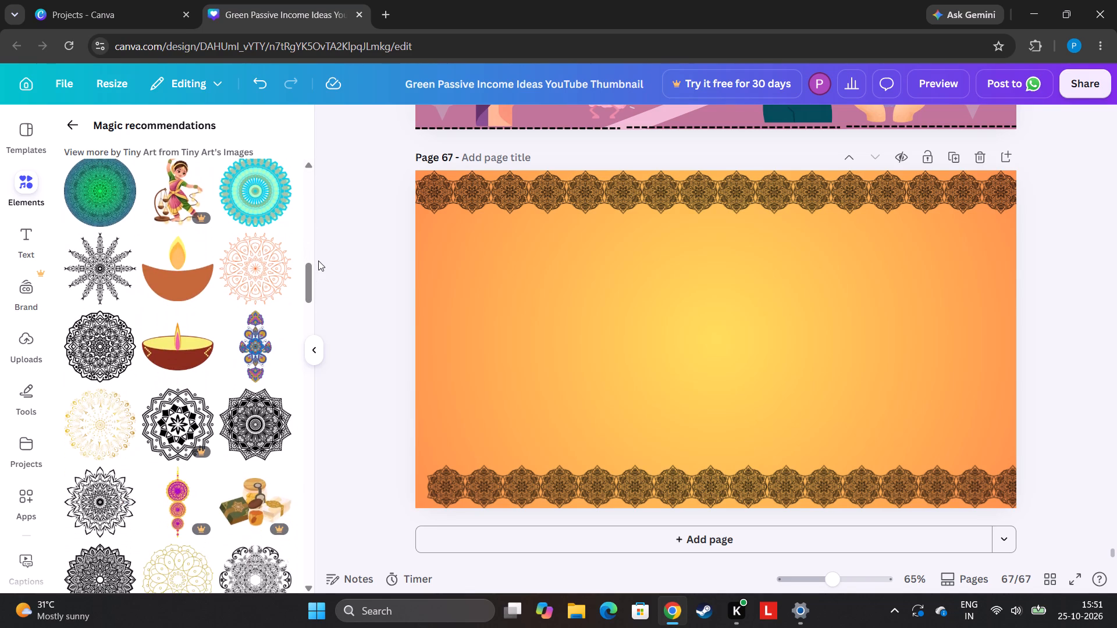
{"action": "left_click", "coordinate": [161, 363]}
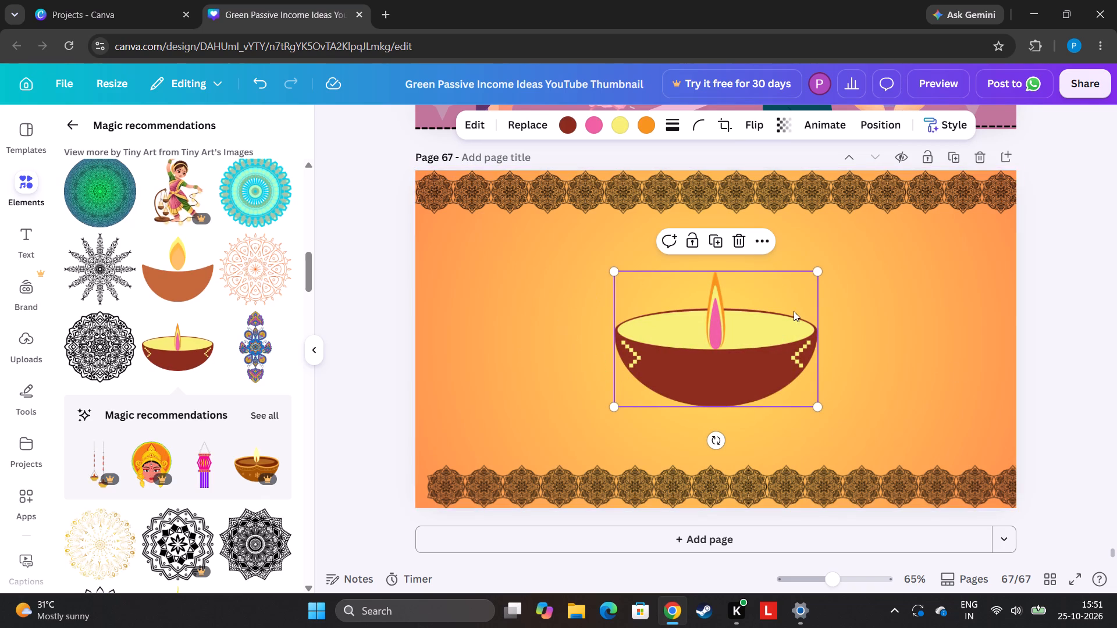
Shrink the diya to less than half its size and place it just above the bottom mandala row, left of the page's centre.
{"action": "left_click_drag", "start_coordinate": [819, 265], "coordinate": [813, 272]}
{"action": "left_click_drag", "start_coordinate": [813, 272], "coordinate": [835, 270]}
{"action": "left_click", "coordinate": [782, 320]}
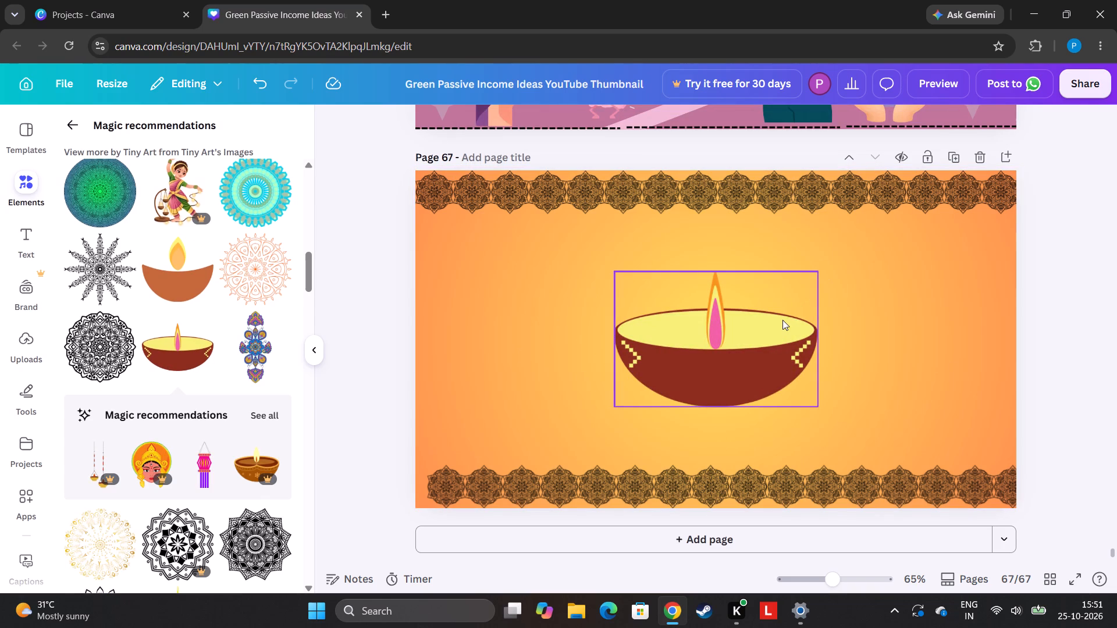
{"action": "left_click_drag", "start_coordinate": [821, 270], "coordinate": [727, 381]}
{"action": "left_click_drag", "start_coordinate": [672, 370], "coordinate": [576, 427]}
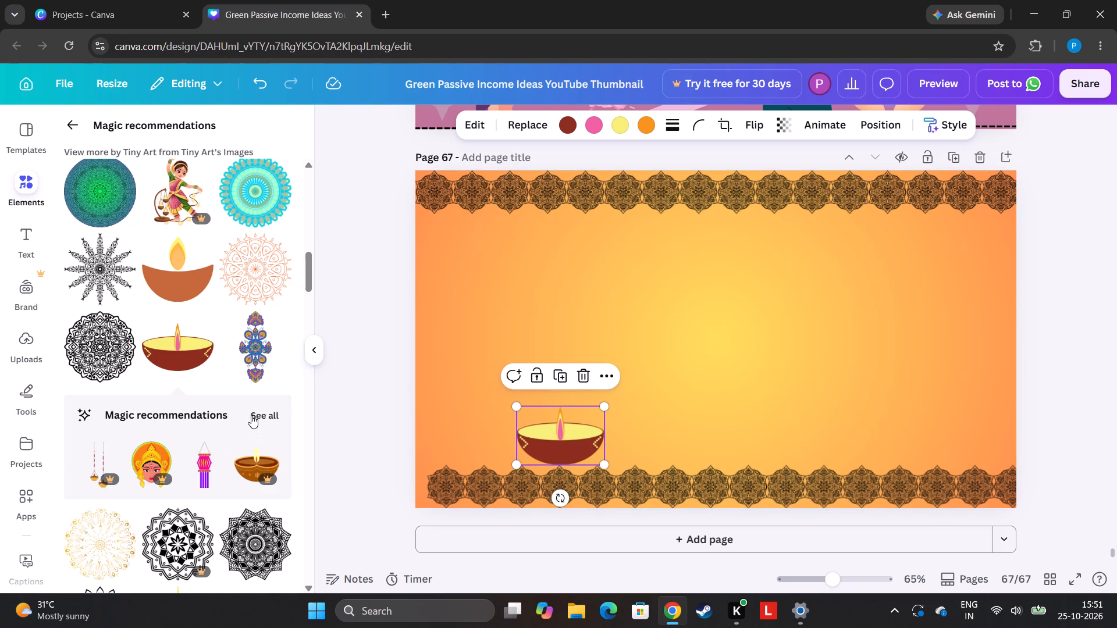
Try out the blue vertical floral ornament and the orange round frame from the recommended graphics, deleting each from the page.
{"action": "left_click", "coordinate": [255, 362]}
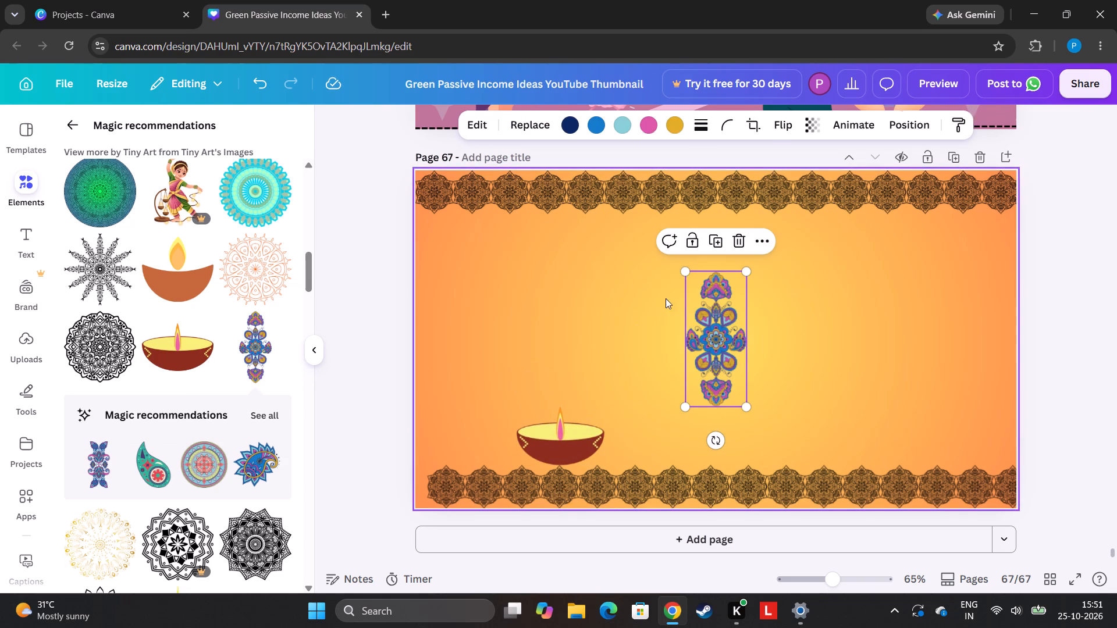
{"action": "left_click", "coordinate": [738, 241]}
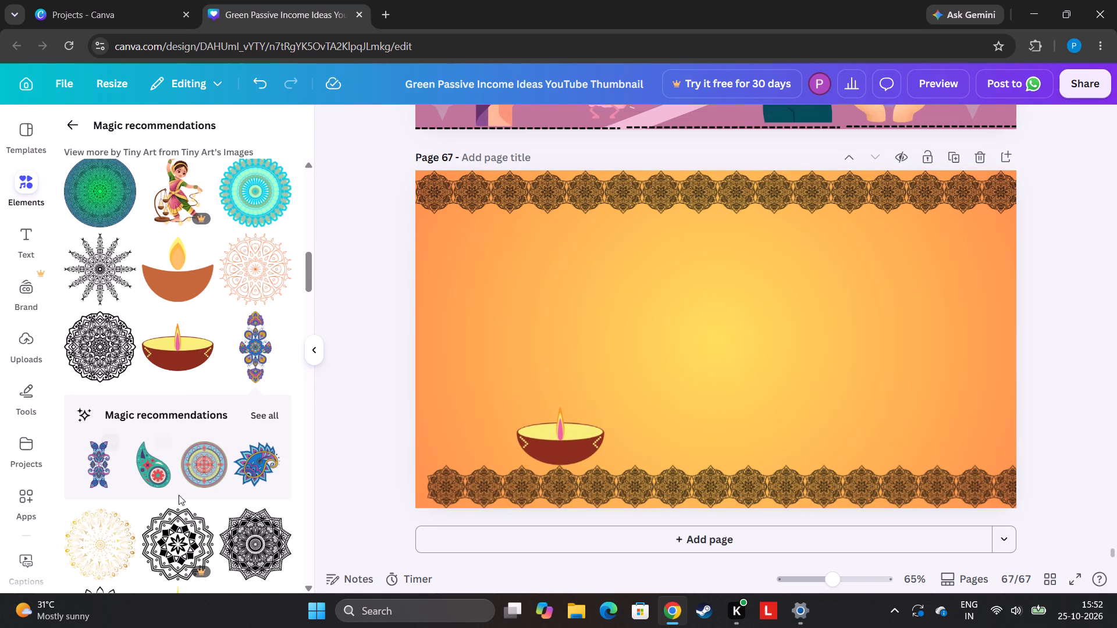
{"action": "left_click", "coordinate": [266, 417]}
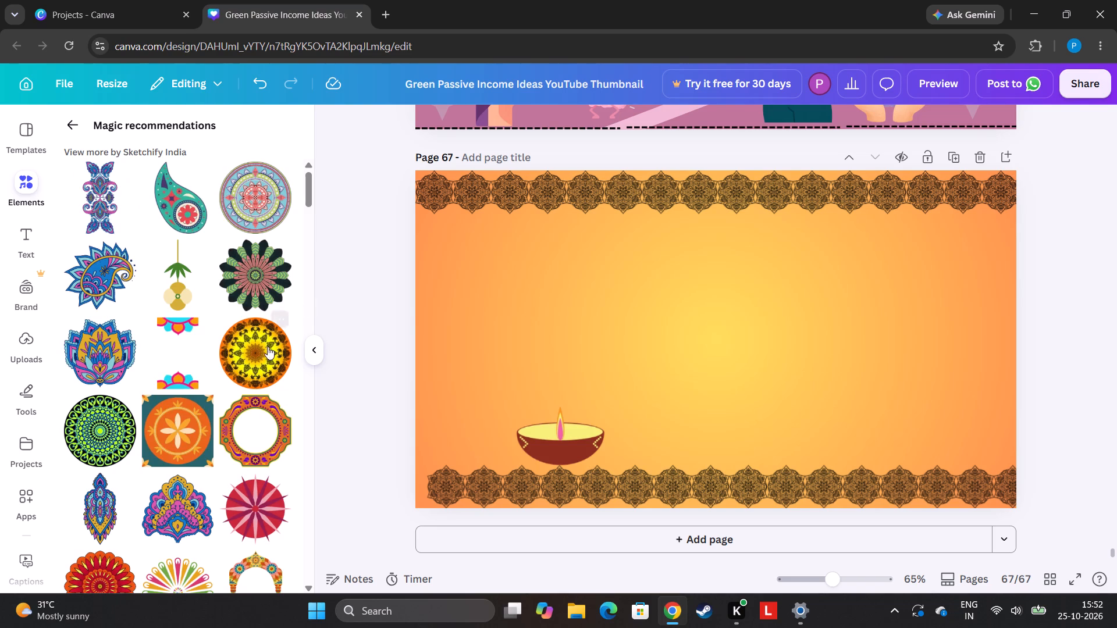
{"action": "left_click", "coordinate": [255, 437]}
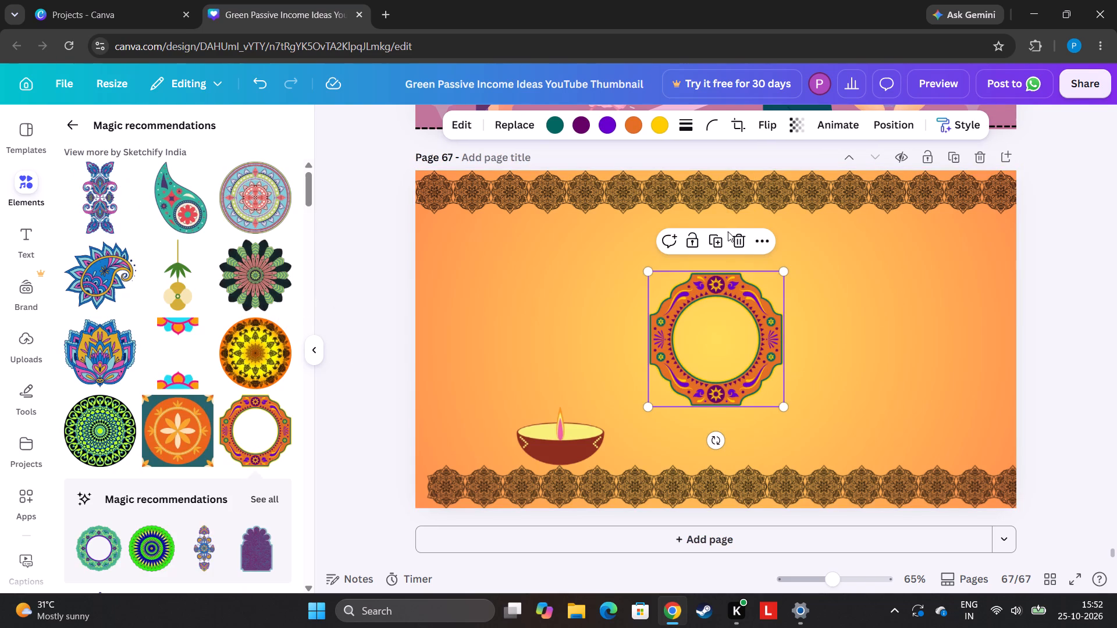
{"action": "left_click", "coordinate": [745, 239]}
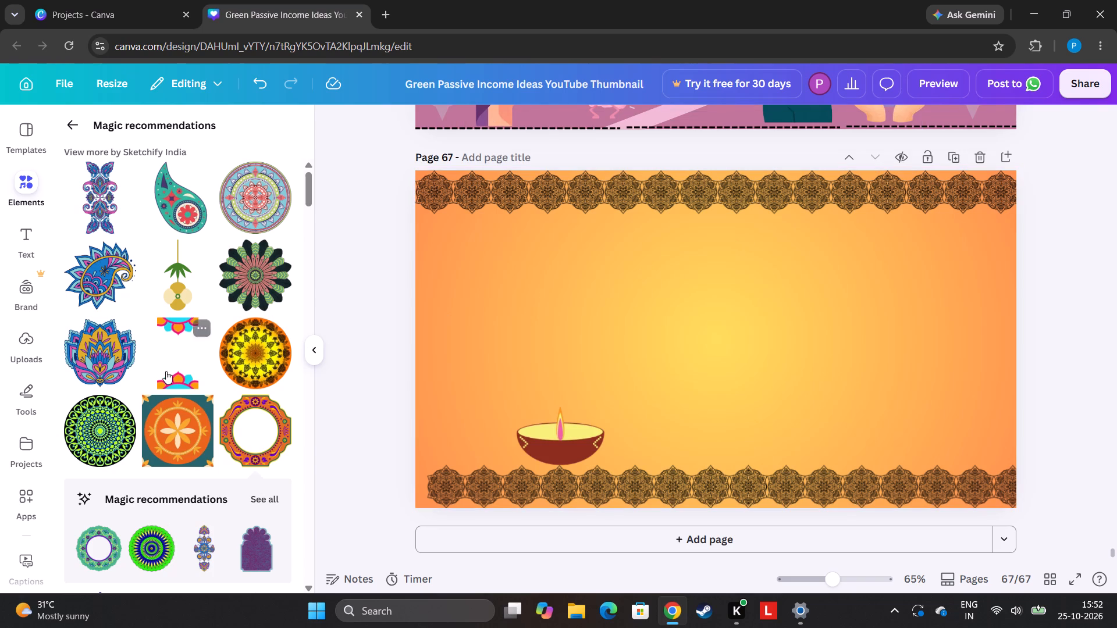
Find the red lotus ornament with blue branches among the recommended graphics, add it to page 67 and shrink it to about a quarter.
{"action": "left_click_drag", "start_coordinate": [304, 184], "coordinate": [292, 249]}
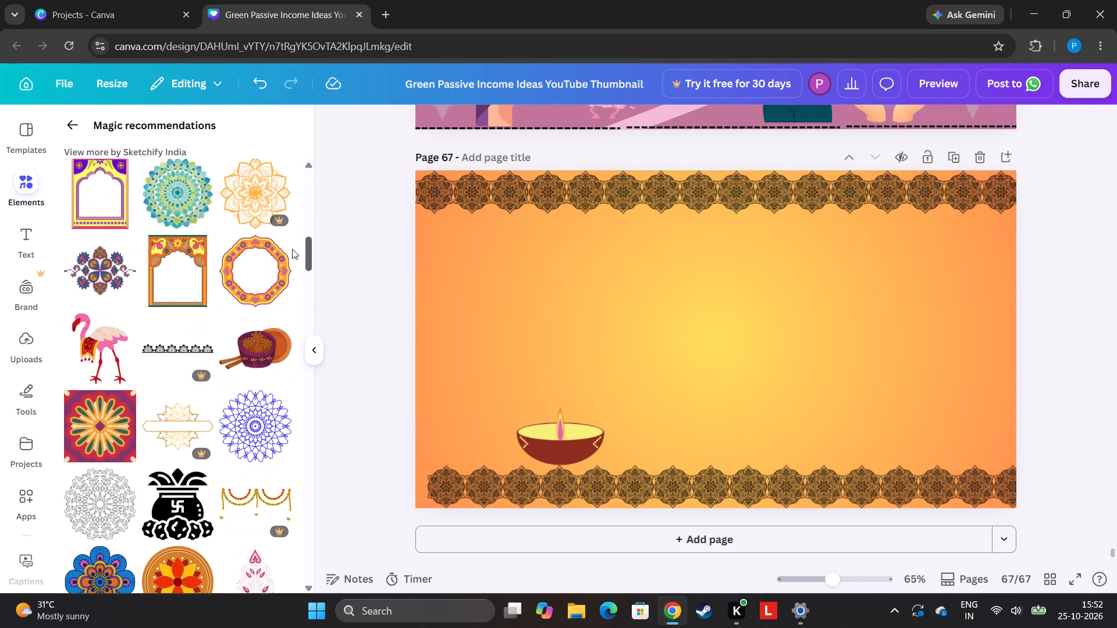
{"action": "left_click_drag", "start_coordinate": [292, 249], "coordinate": [280, 276]}
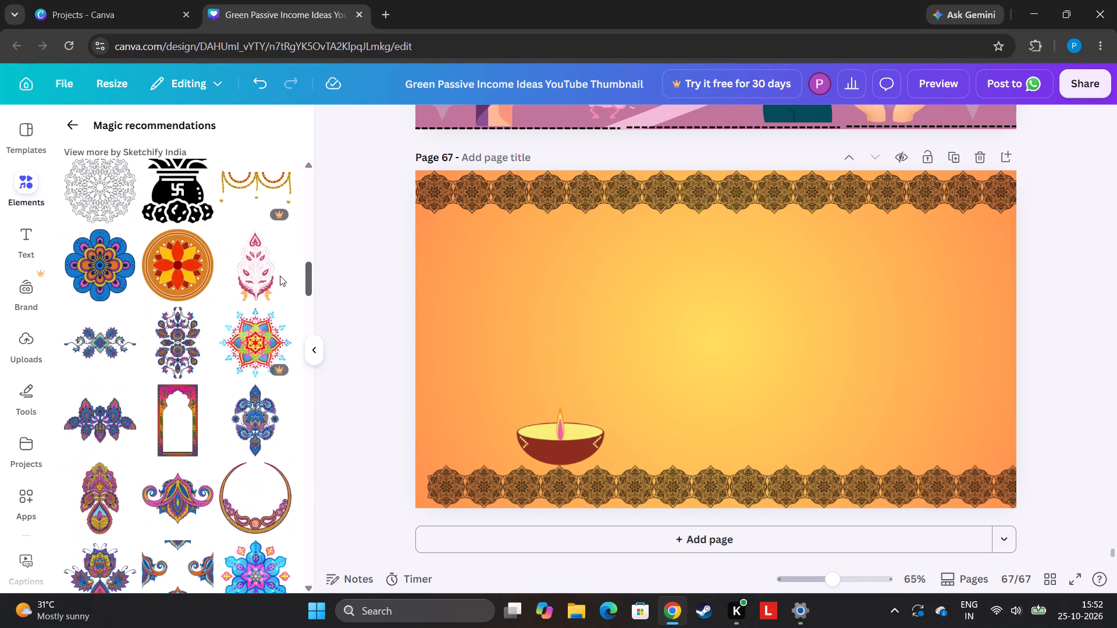
{"action": "left_click_drag", "start_coordinate": [280, 276], "coordinate": [278, 288]}
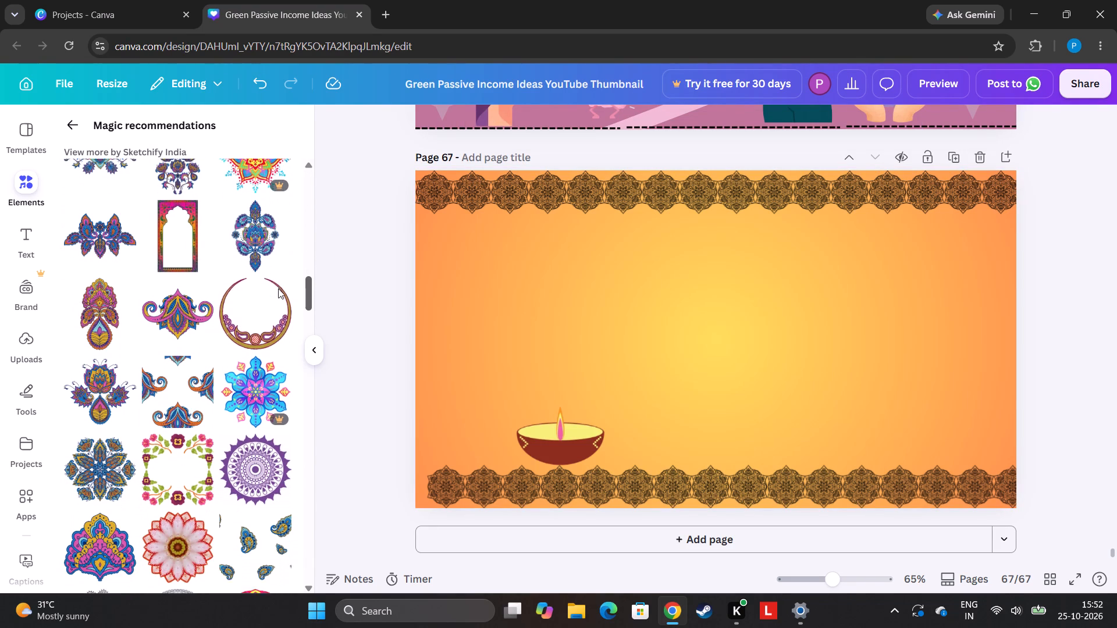
{"action": "left_click_drag", "start_coordinate": [278, 288], "coordinate": [219, 319]}
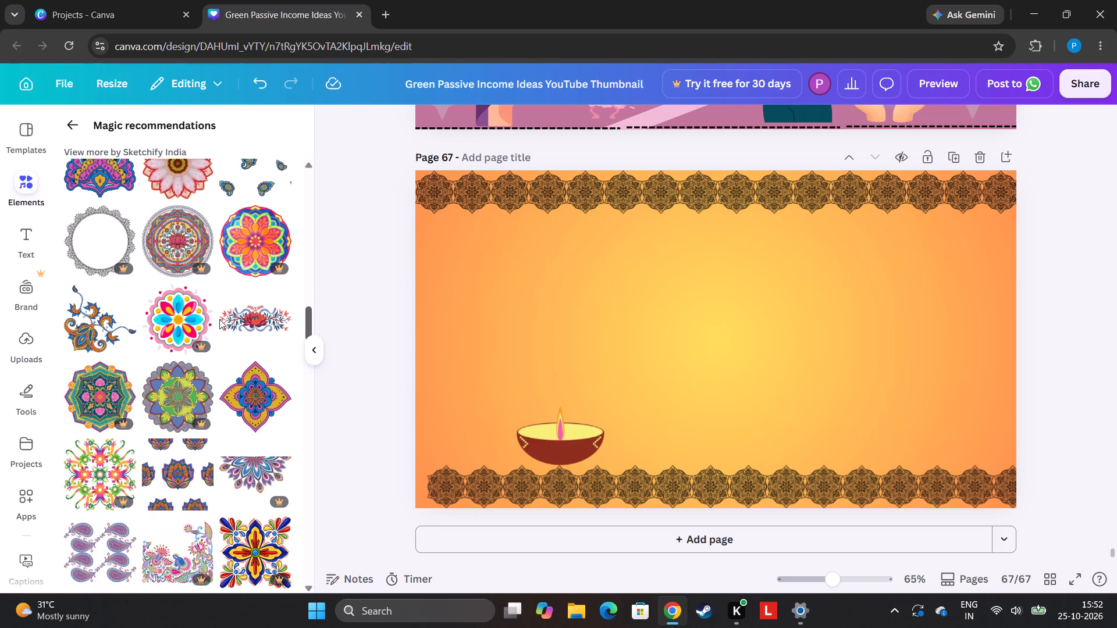
{"action": "left_click_drag", "start_coordinate": [219, 319], "coordinate": [216, 320]}
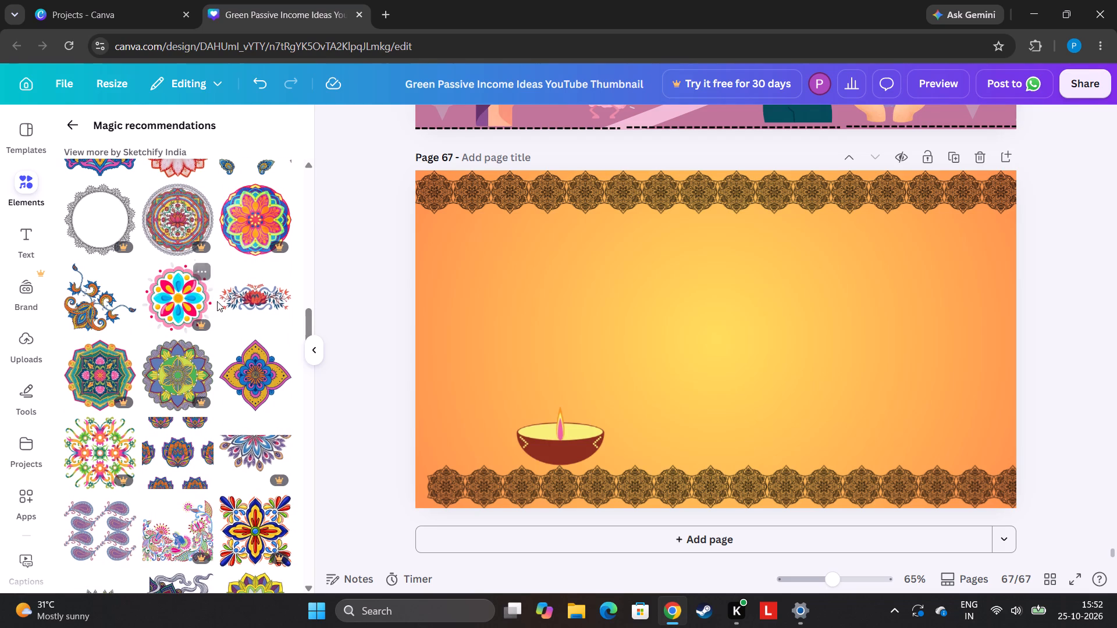
{"action": "left_click", "coordinate": [250, 309]}
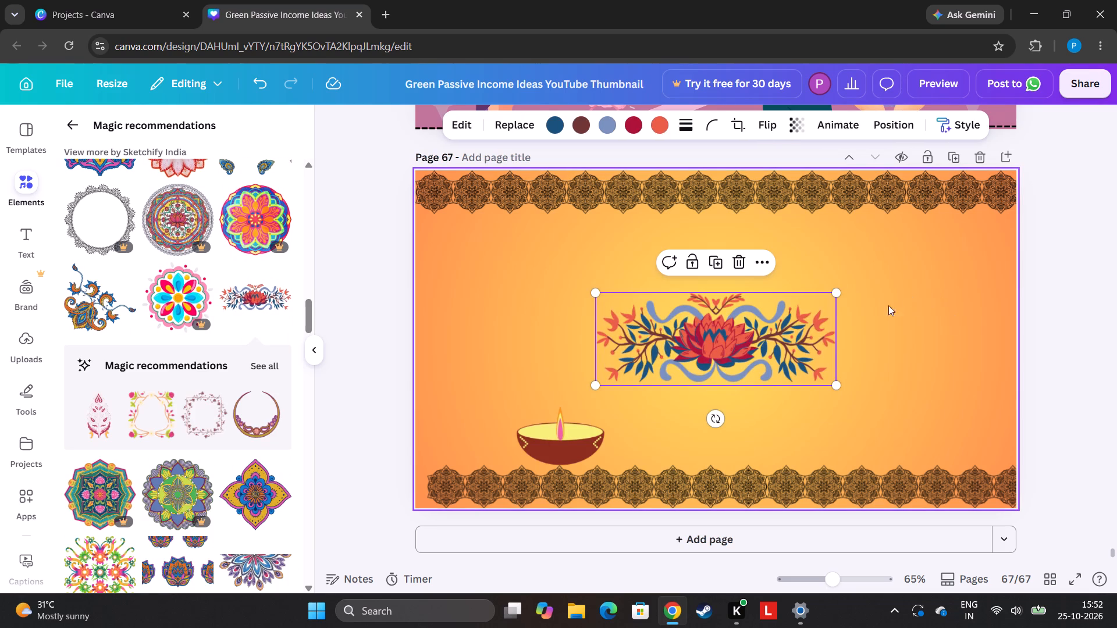
{"action": "left_click_drag", "start_coordinate": [834, 295], "coordinate": [783, 348]}
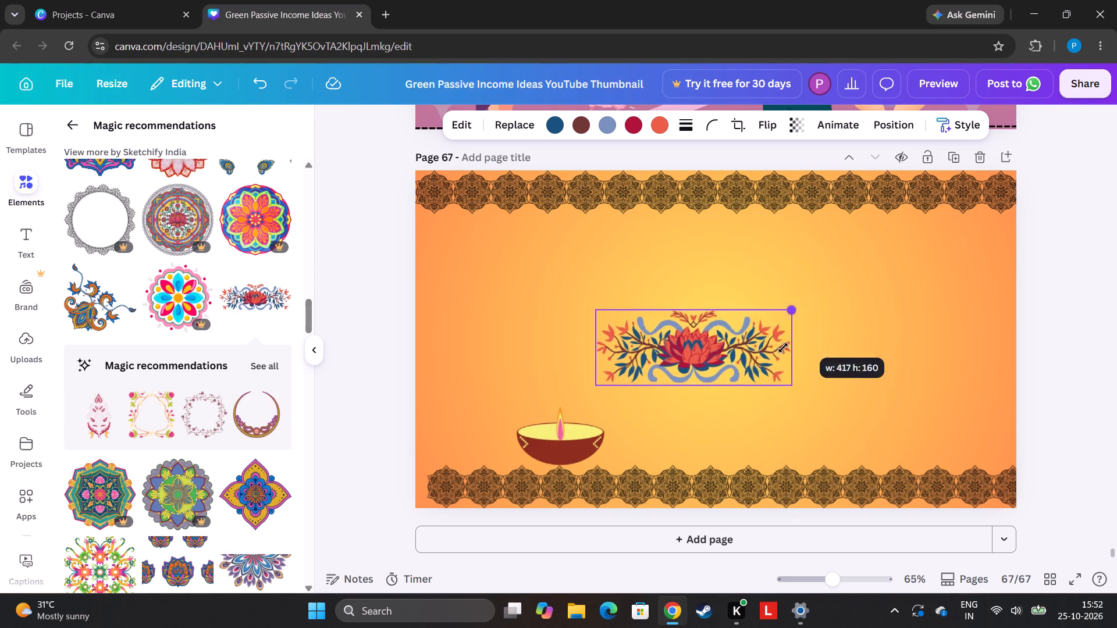
{"action": "left_click_drag", "start_coordinate": [783, 348], "coordinate": [686, 438]}
{"action": "left_click", "coordinate": [657, 525]}
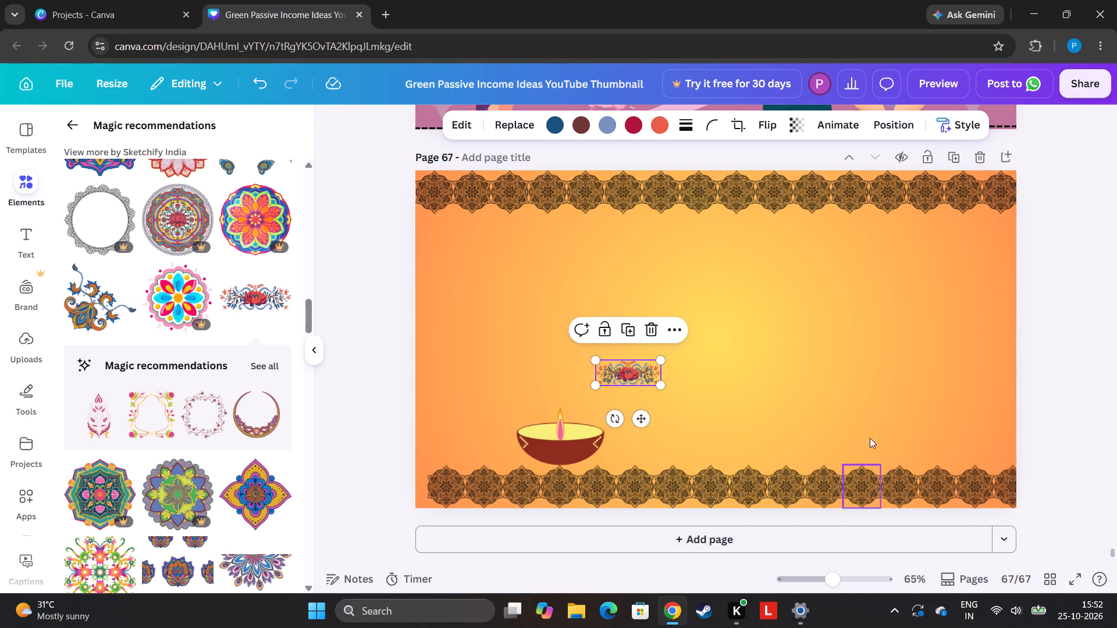
Add a new page after page 67.
{"action": "left_click", "coordinate": [870, 539]}
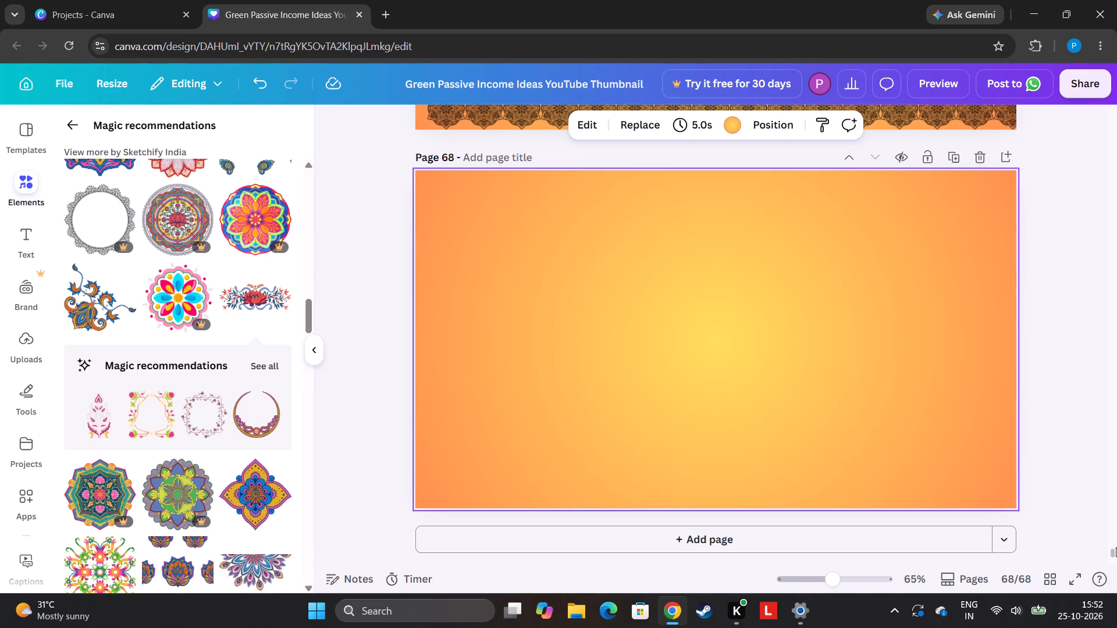
Move the small lotus ornament from page 67 down onto the top of page 68.
{"action": "left_click_drag", "start_coordinate": [1112, 544], "coordinate": [1116, 469]}
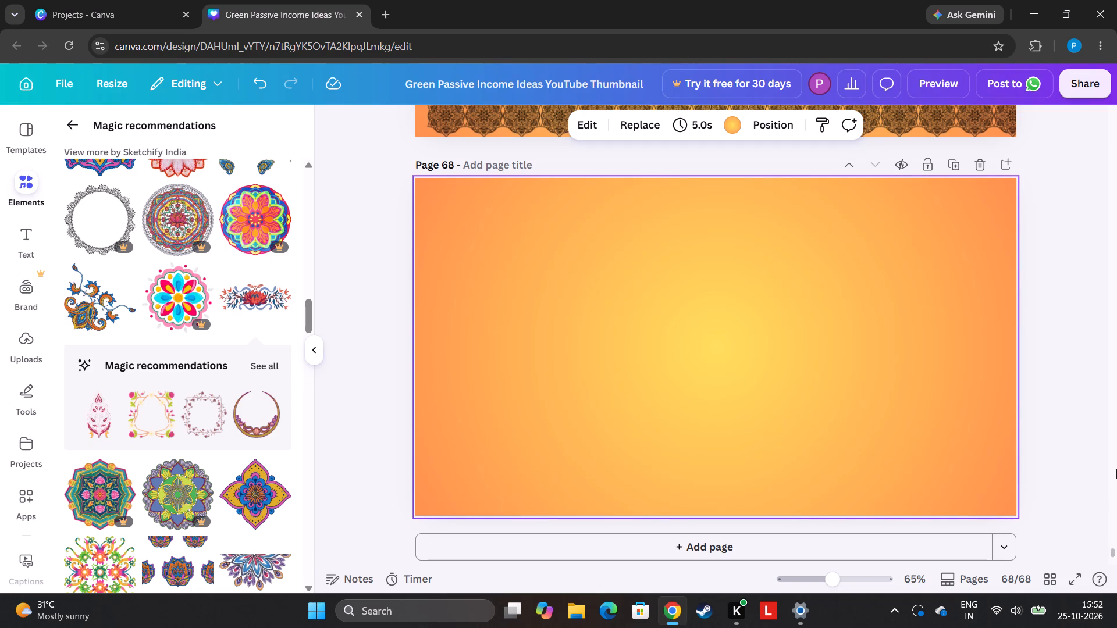
{"action": "left_click_drag", "start_coordinate": [1116, 469], "coordinate": [1064, 317]}
{"action": "left_click_drag", "start_coordinate": [1112, 554], "coordinate": [1116, 541]}
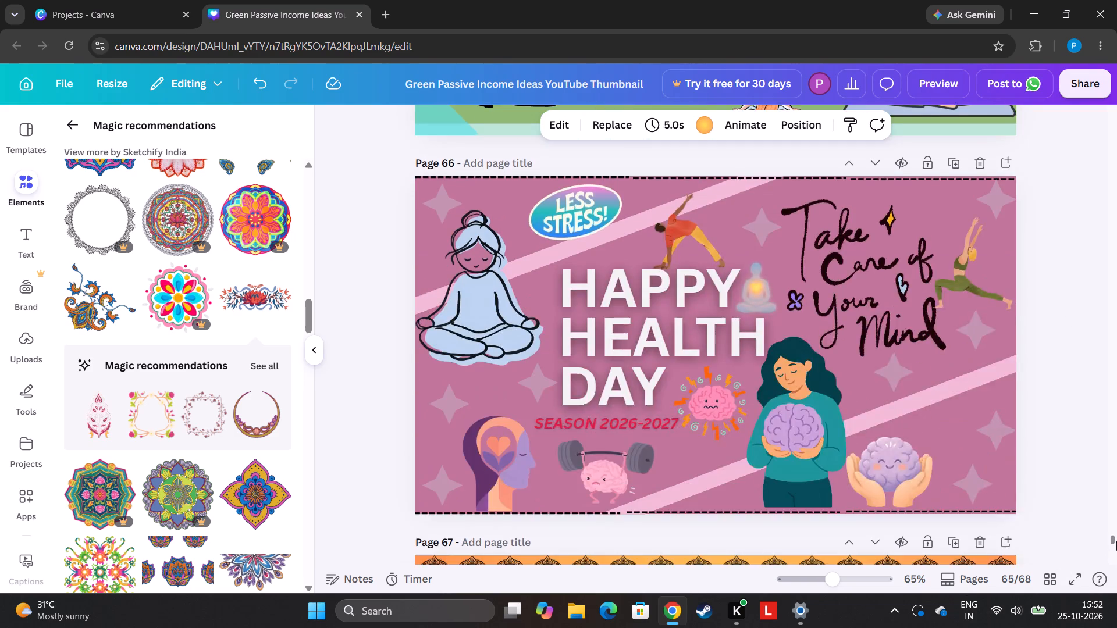
{"action": "left_click_drag", "start_coordinate": [1116, 541], "coordinate": [1116, 547]}
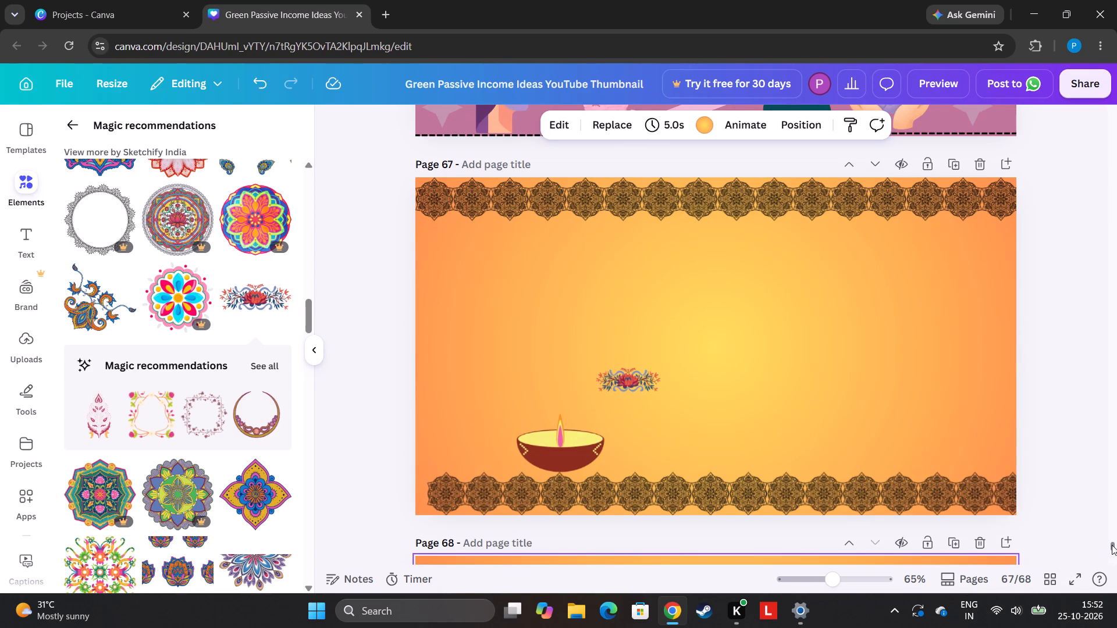
{"action": "left_click_drag", "start_coordinate": [629, 375], "coordinate": [629, 548]}
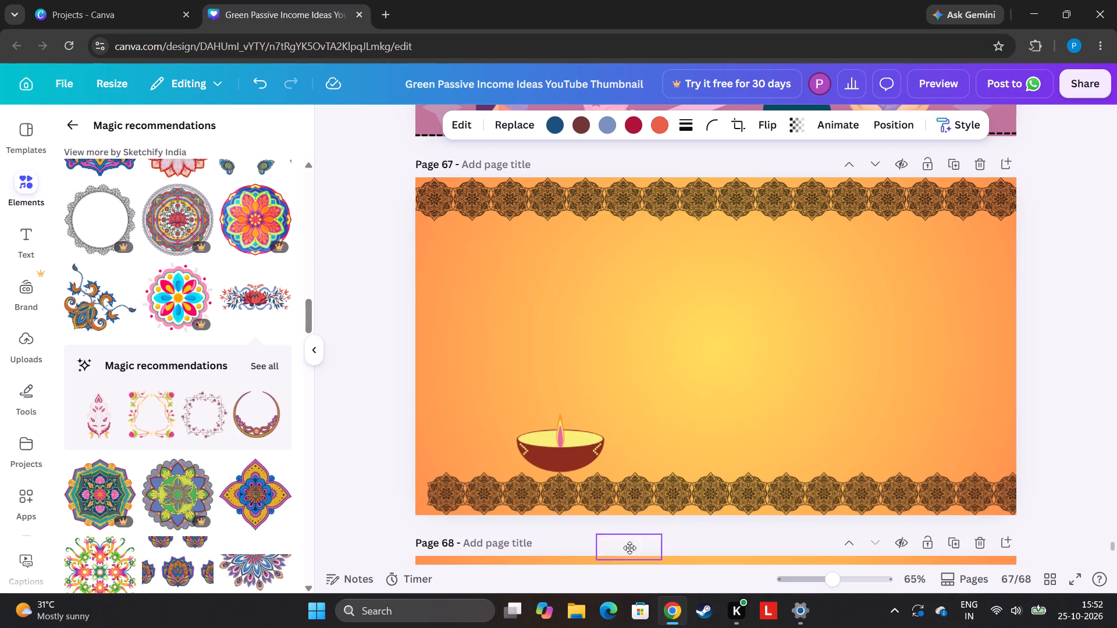
{"action": "left_click_drag", "start_coordinate": [629, 548], "coordinate": [629, 568]}
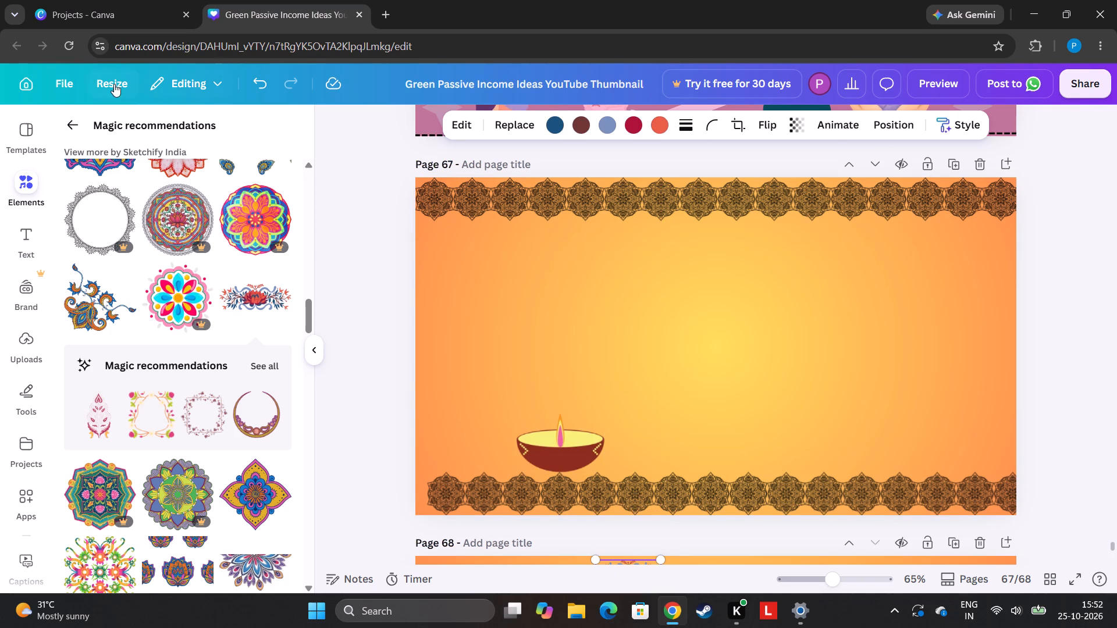
Add the recently used marigold basket to page 67, shrink it to diya width and place it above the bottom border at the right edge.
{"action": "left_click", "coordinate": [62, 123]}
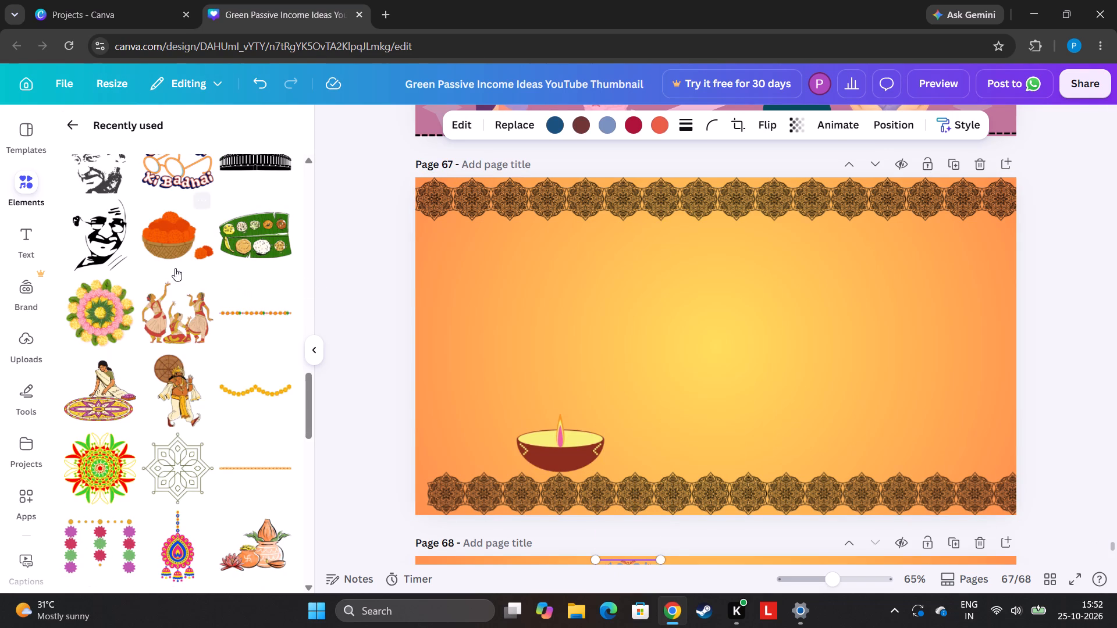
{"action": "left_click", "coordinate": [151, 234]}
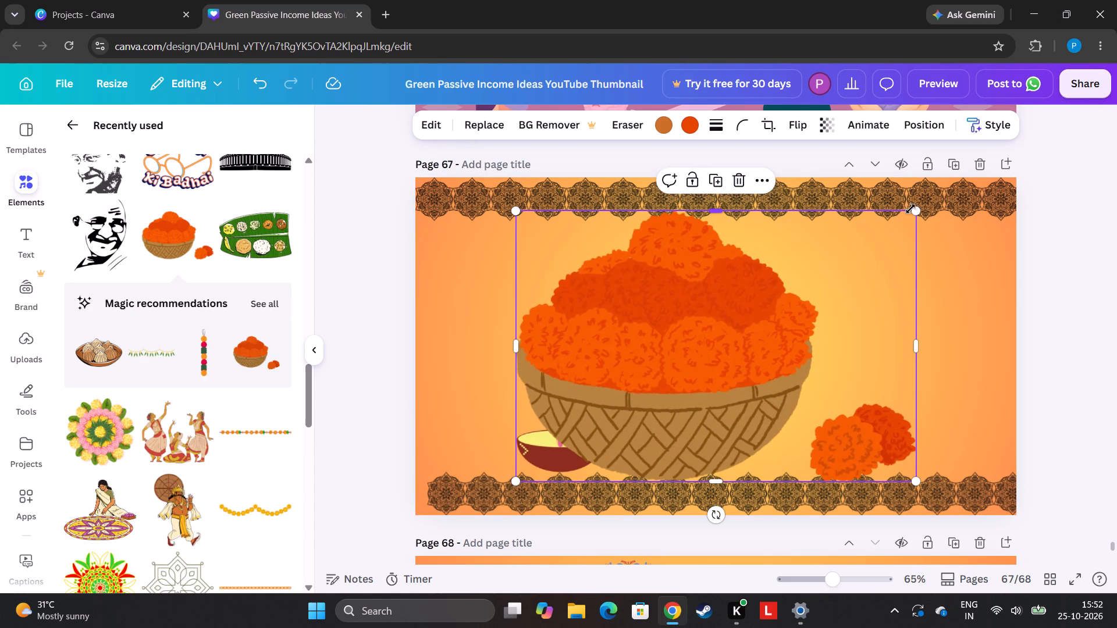
{"action": "left_click_drag", "start_coordinate": [916, 212], "coordinate": [661, 497]}
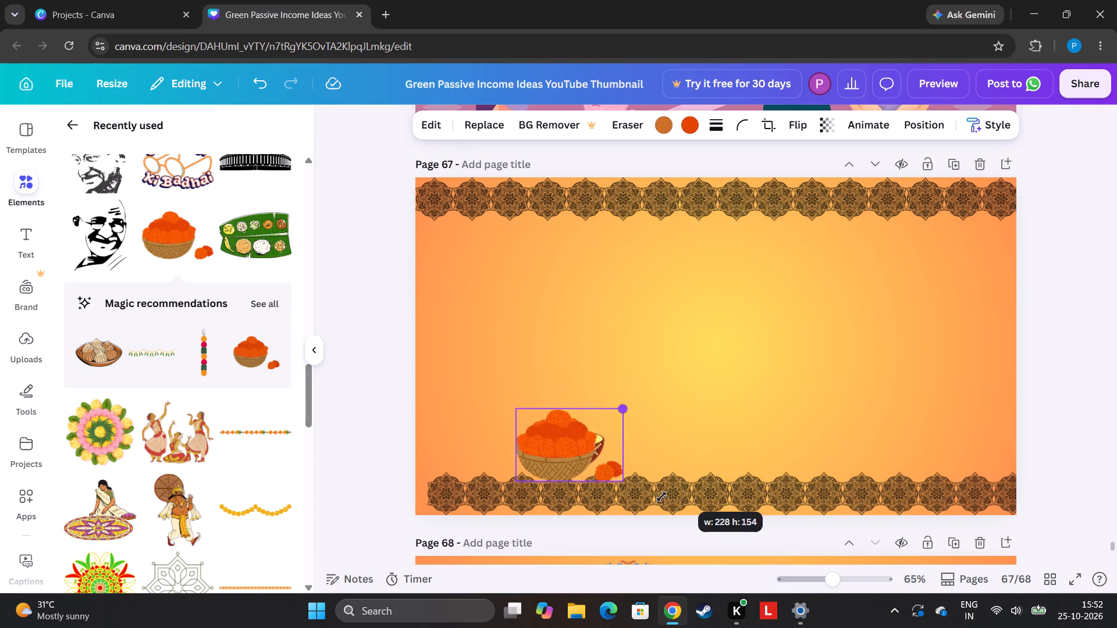
{"action": "left_click_drag", "start_coordinate": [661, 497], "coordinate": [648, 488]}
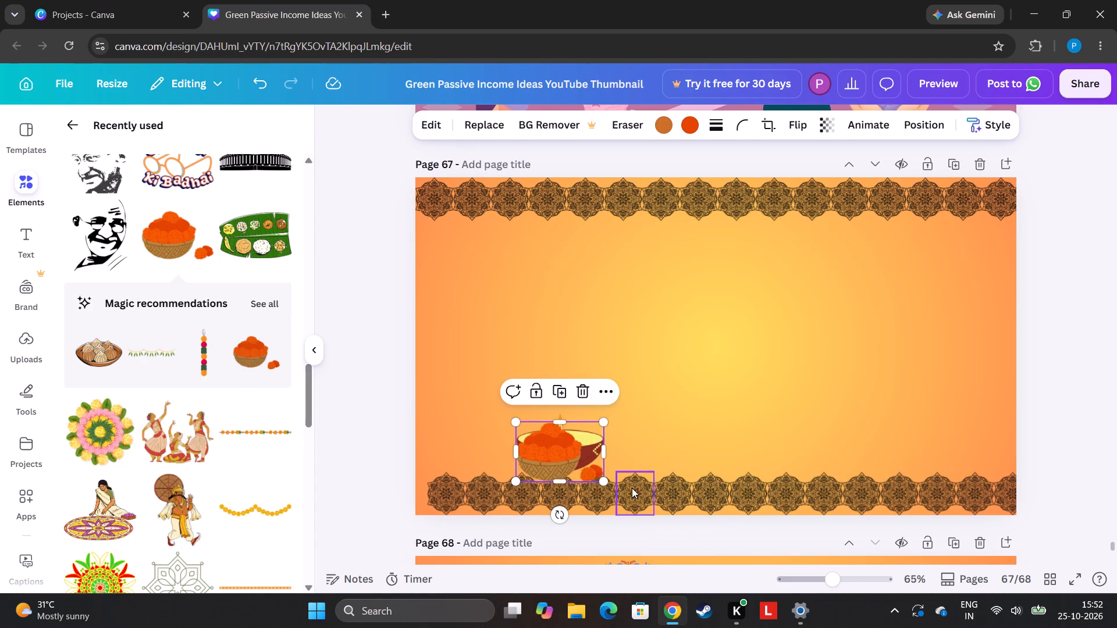
{"action": "left_click_drag", "start_coordinate": [570, 429], "coordinate": [980, 418]}
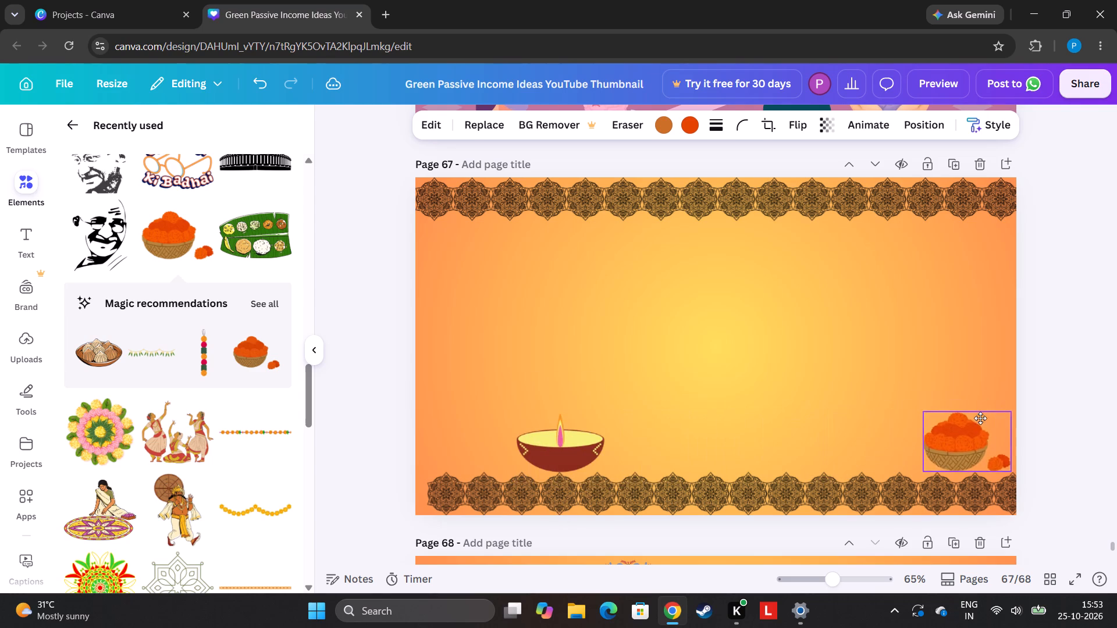
{"action": "left_click_drag", "start_coordinate": [980, 418], "coordinate": [993, 419]}
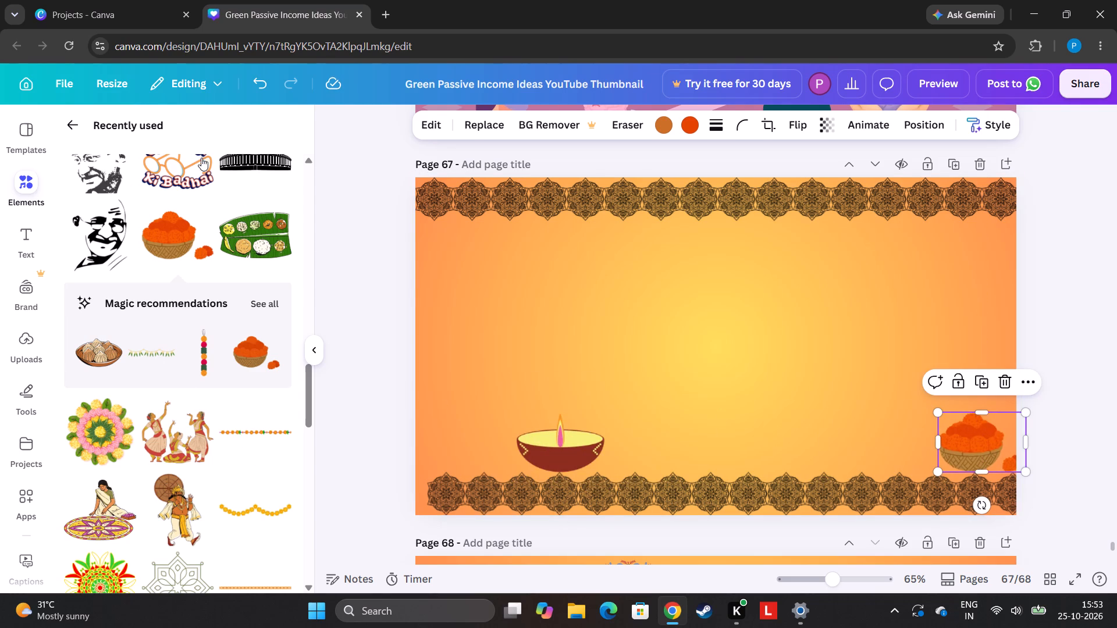
Search the elements for "festival", browse the graphics results and add the cluster of colourful paper fans to page 67.
{"action": "left_click", "coordinate": [75, 121]}
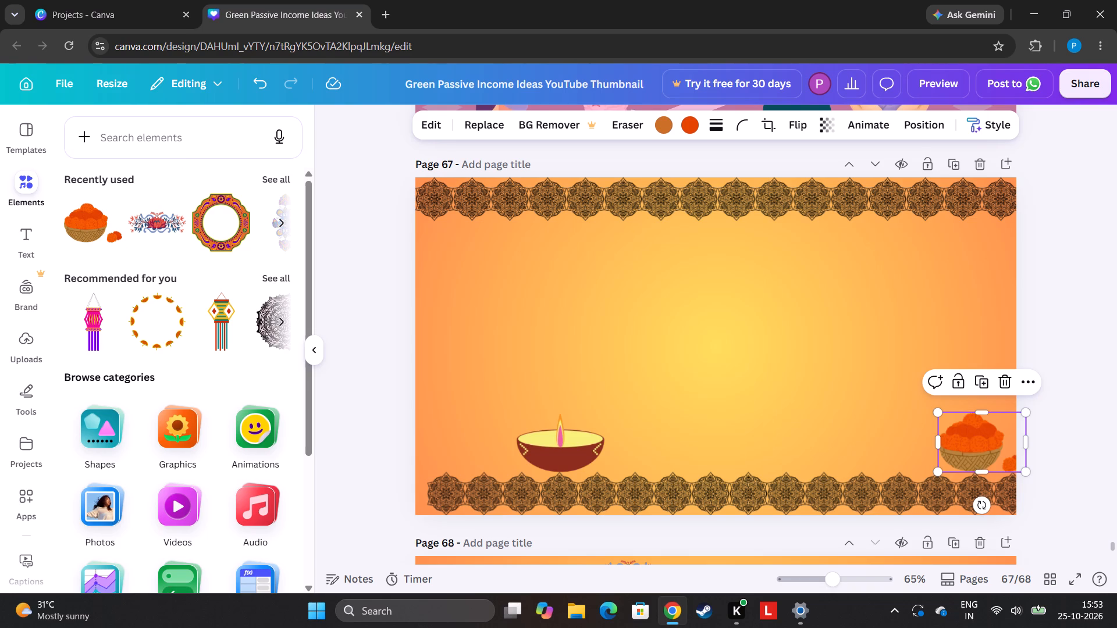
{"action": "left_click", "coordinate": [156, 144]}
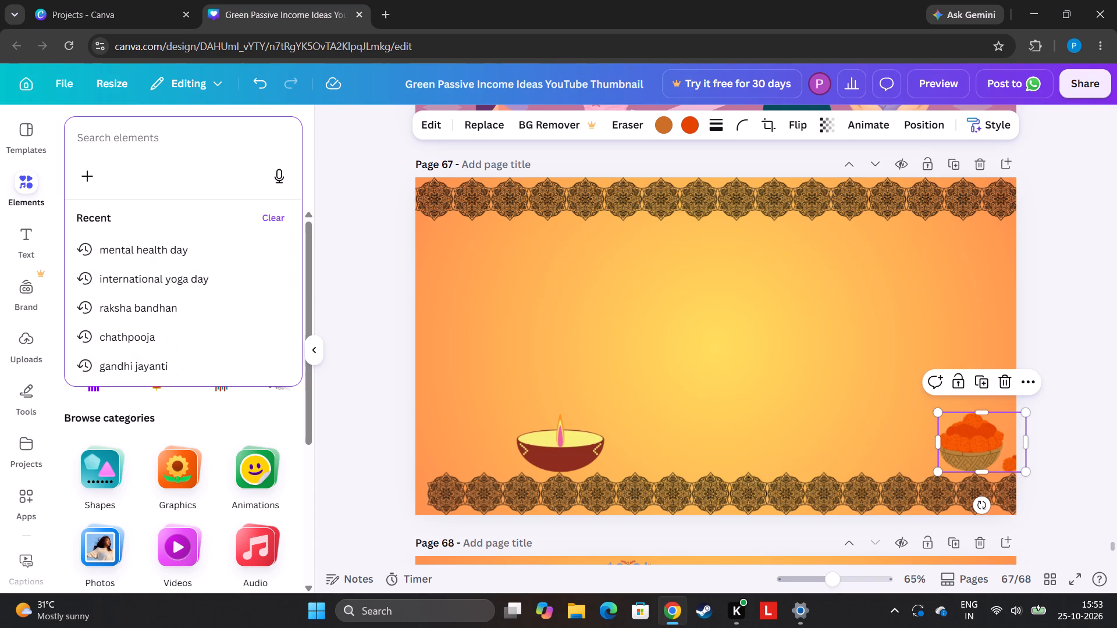
{"action": "type", "text": "fes"}
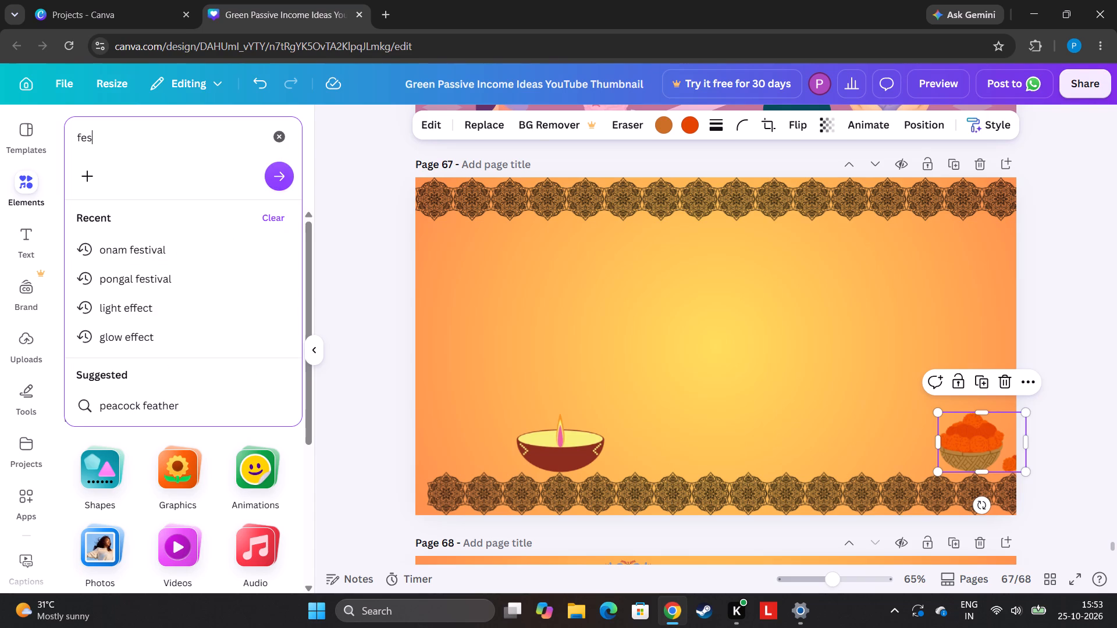
{"action": "key", "text": "t"}
{"action": "key", "text": "i"}
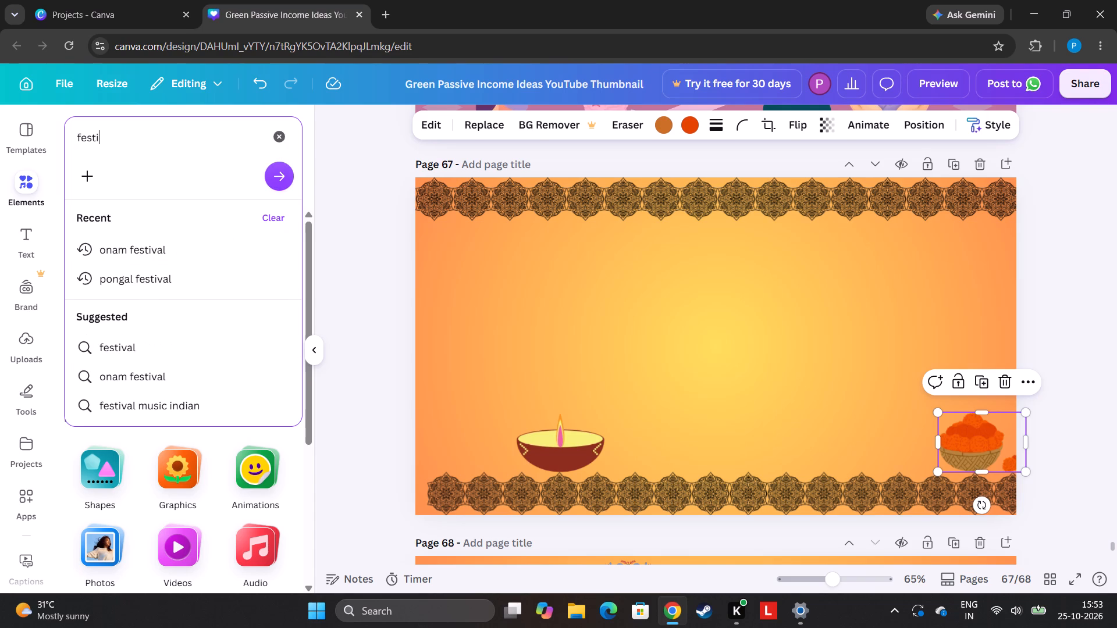
{"action": "key", "text": "v"}
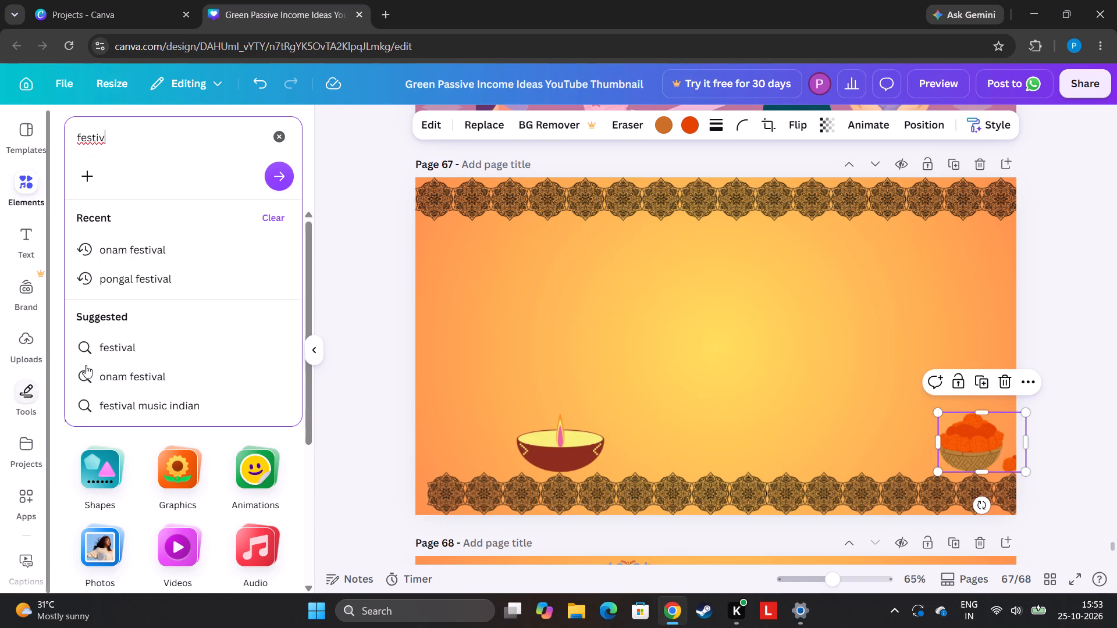
{"action": "left_click", "coordinate": [168, 348]}
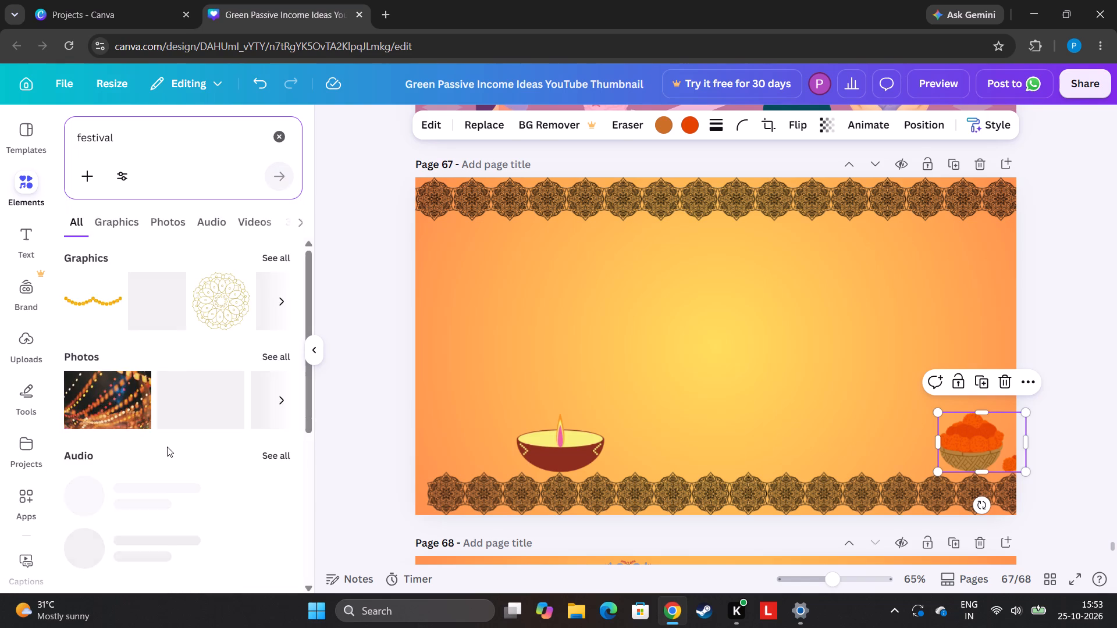
{"action": "left_click", "coordinate": [275, 256]}
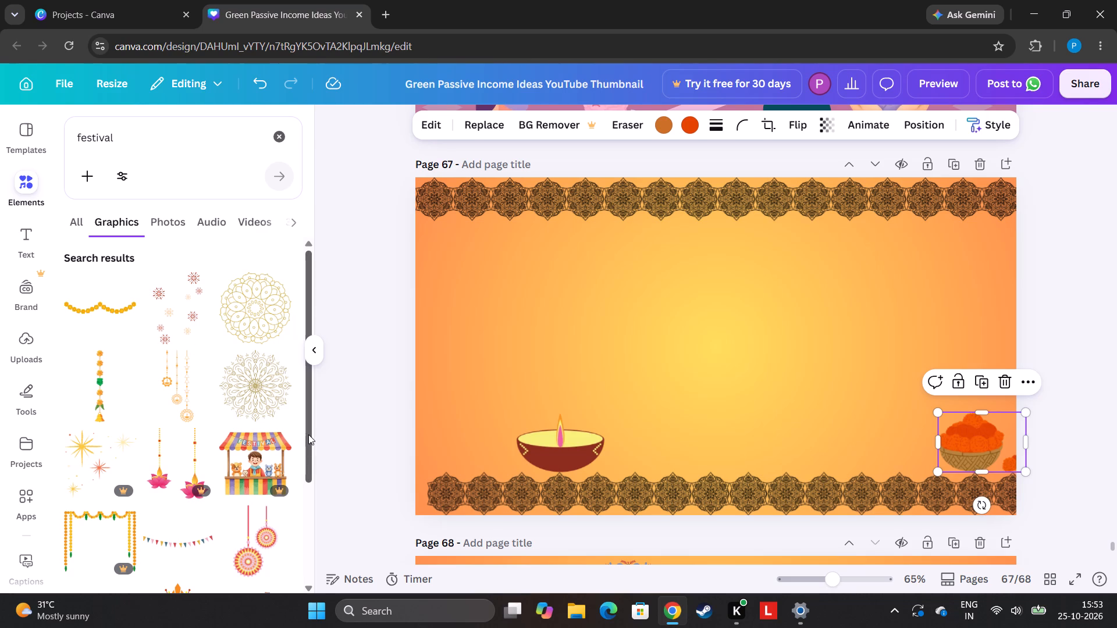
{"action": "left_click_drag", "start_coordinate": [308, 434], "coordinate": [269, 550]}
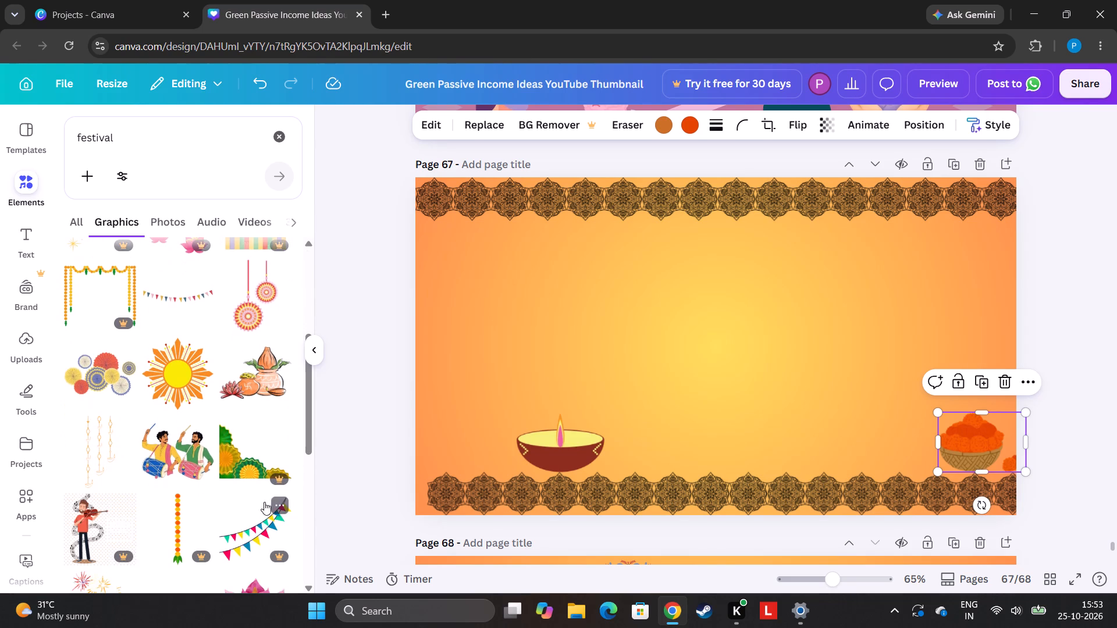
{"action": "left_click", "coordinate": [109, 384]}
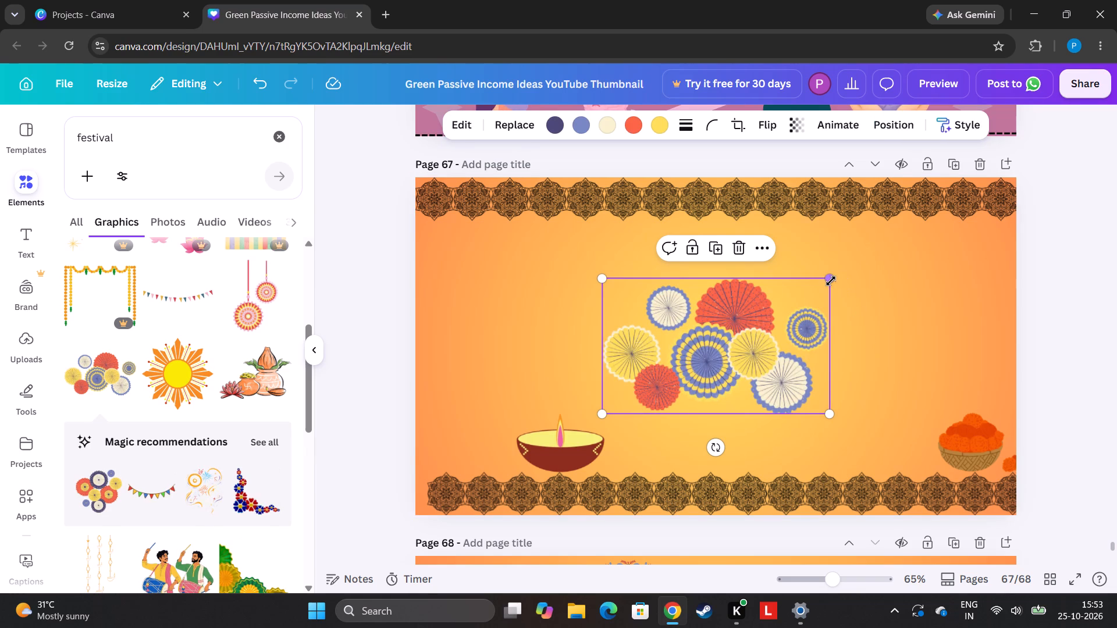
Shrink the paper fan cluster to about 224 by 133 and place it at page 67's left edge, just below the top border.
{"action": "left_click_drag", "start_coordinate": [828, 279], "coordinate": [711, 363]}
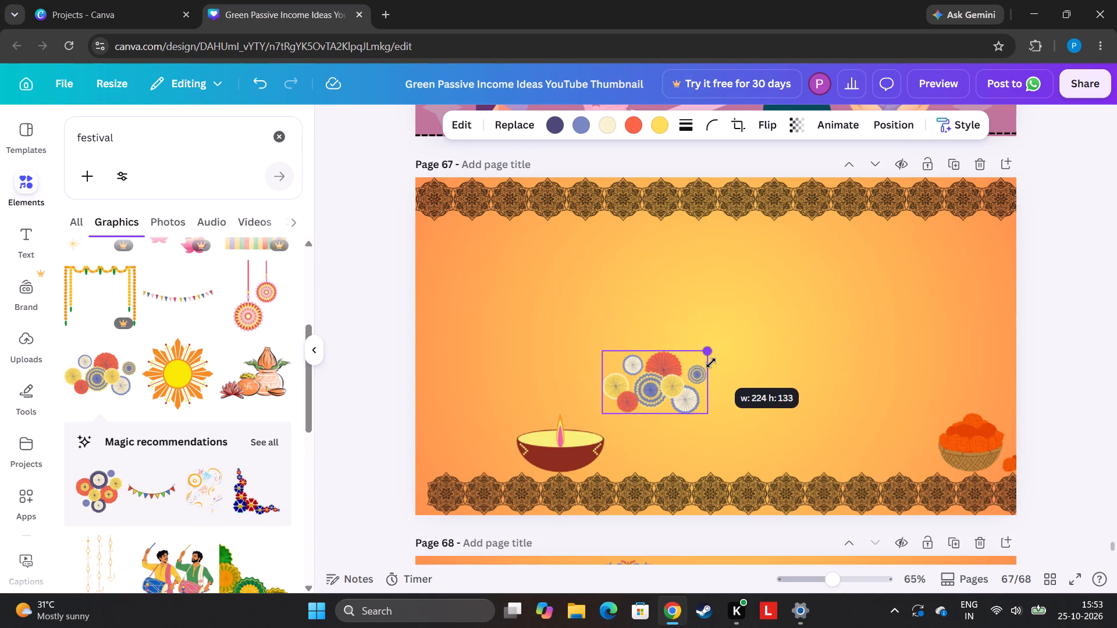
{"action": "left_click_drag", "start_coordinate": [711, 363], "coordinate": [710, 364]}
{"action": "left_click_drag", "start_coordinate": [679, 398], "coordinate": [436, 308]}
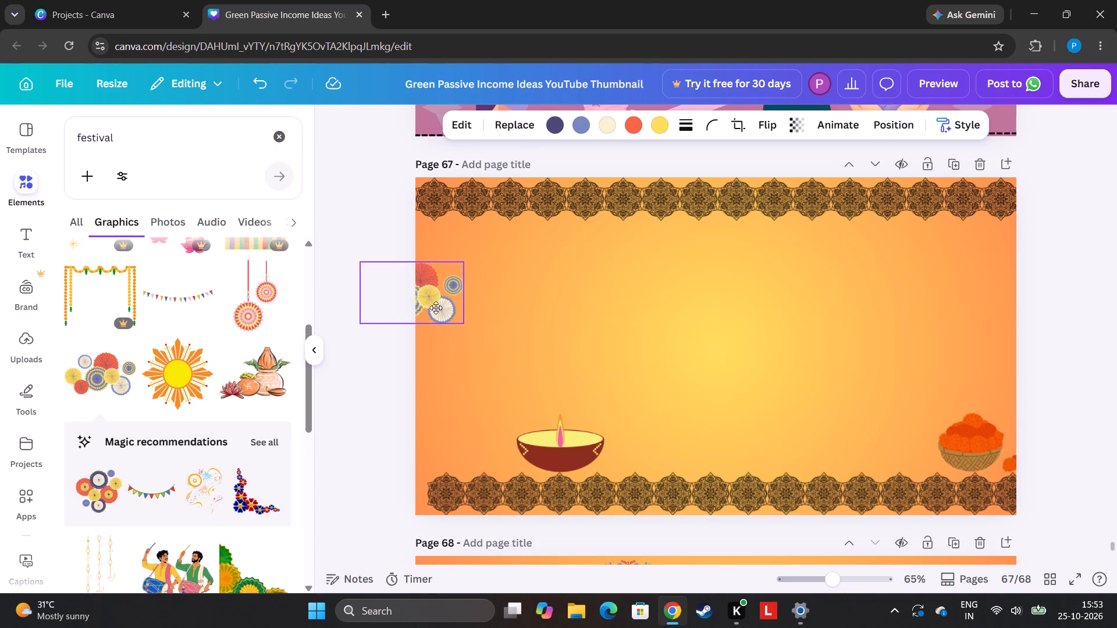
{"action": "left_click_drag", "start_coordinate": [436, 308], "coordinate": [492, 269]}
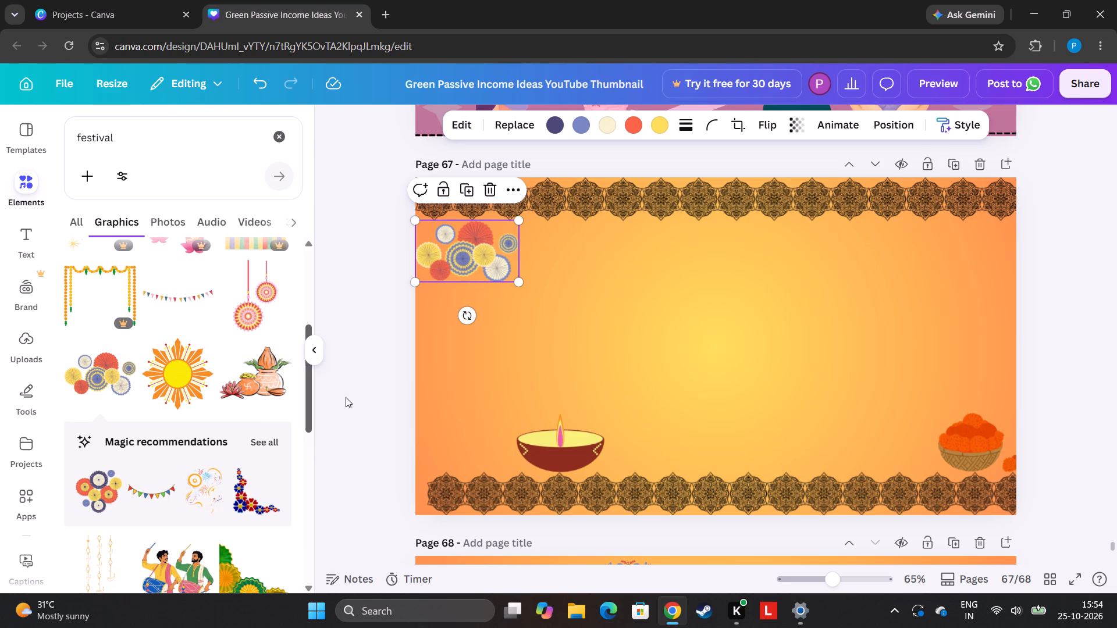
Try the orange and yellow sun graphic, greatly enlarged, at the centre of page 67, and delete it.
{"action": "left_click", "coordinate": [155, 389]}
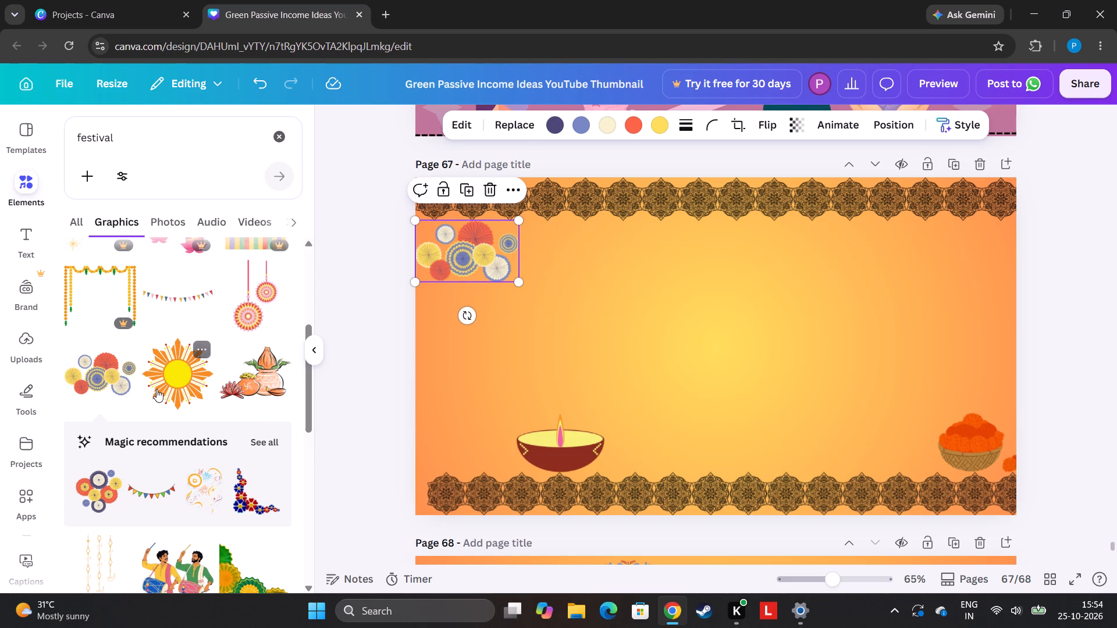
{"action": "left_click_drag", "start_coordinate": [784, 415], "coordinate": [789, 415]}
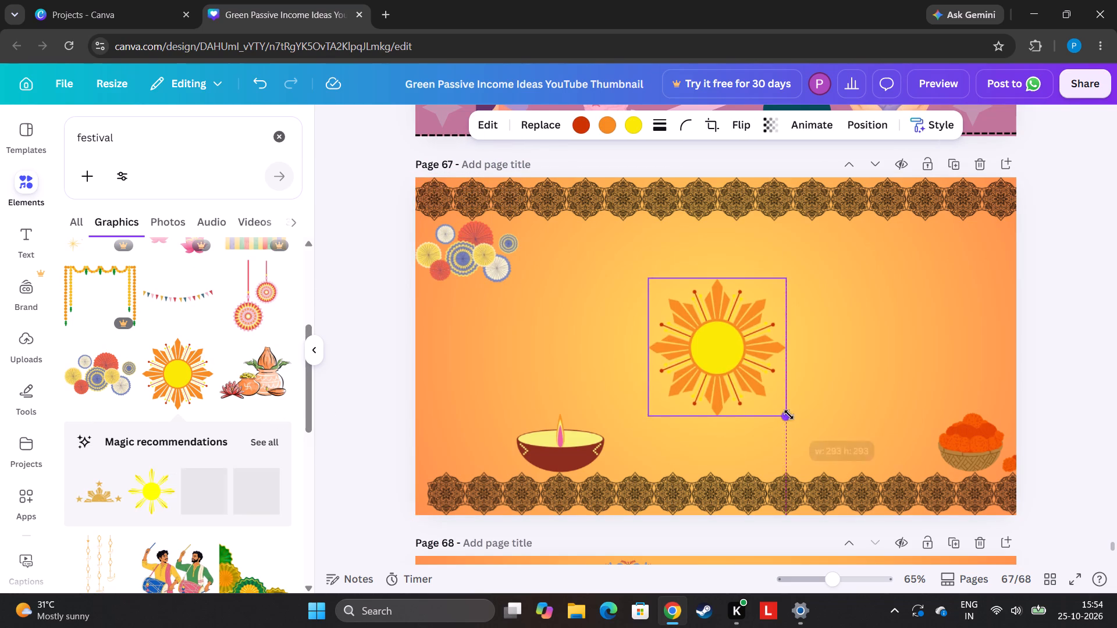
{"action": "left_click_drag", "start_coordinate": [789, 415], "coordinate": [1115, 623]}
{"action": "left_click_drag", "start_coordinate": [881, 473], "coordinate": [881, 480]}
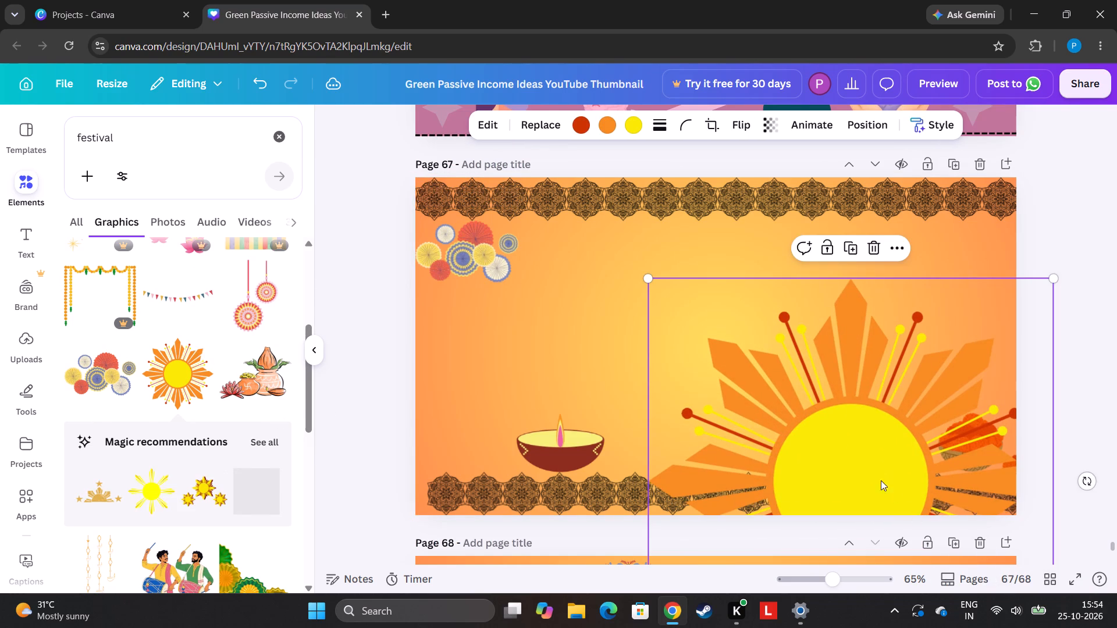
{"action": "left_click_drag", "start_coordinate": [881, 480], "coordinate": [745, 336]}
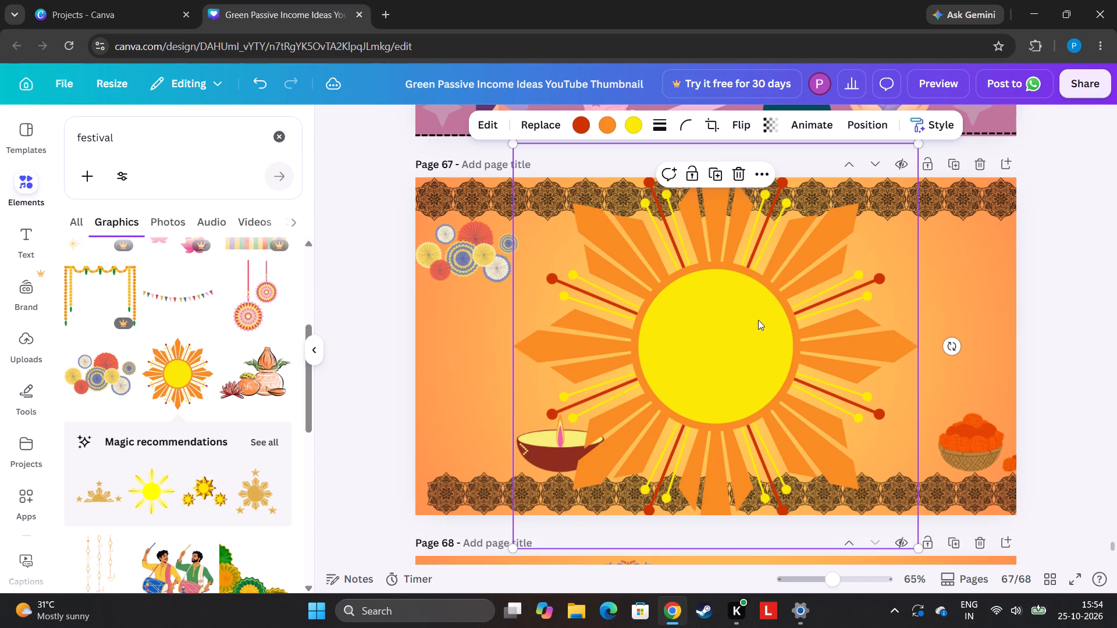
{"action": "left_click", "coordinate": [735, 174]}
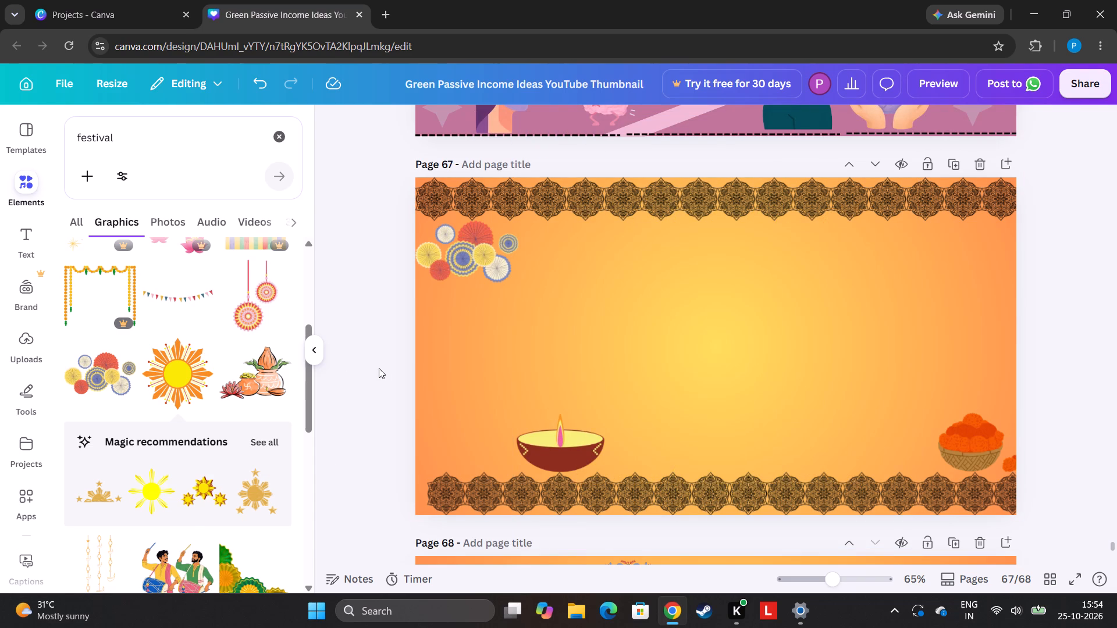
Add the graphic of two men drumming to page 67, shrink it to under half size and place it in the lower-left corner.
{"action": "left_click_drag", "start_coordinate": [303, 387], "coordinate": [297, 434]}
{"action": "left_click_drag", "start_coordinate": [312, 422], "coordinate": [304, 474]}
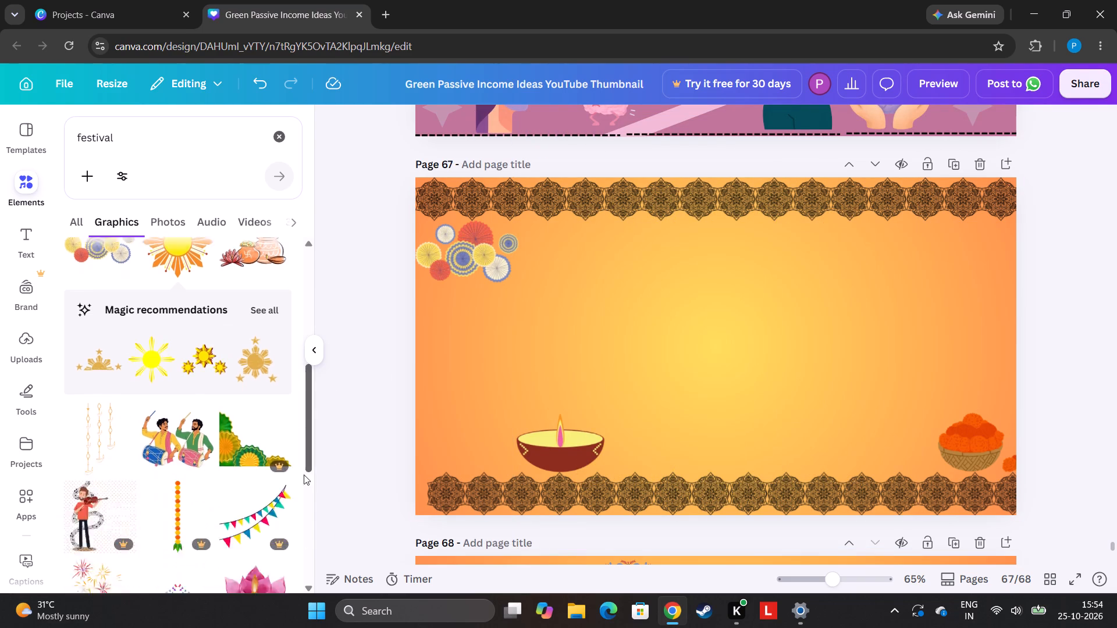
{"action": "left_click_drag", "start_coordinate": [304, 474], "coordinate": [310, 502]}
{"action": "left_click", "coordinate": [175, 320]}
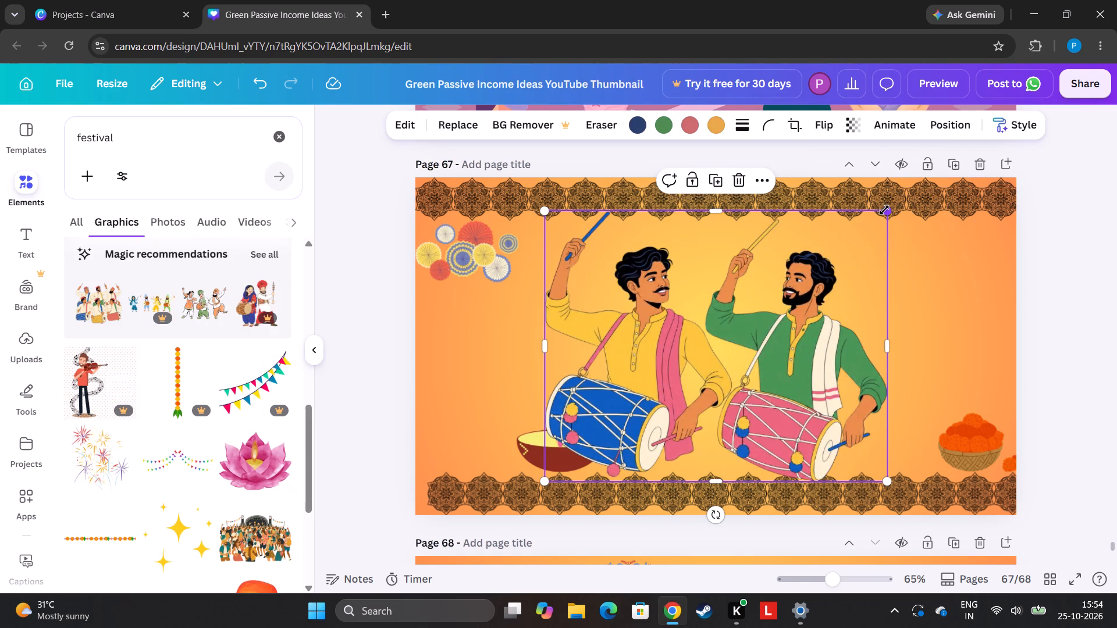
{"action": "left_click_drag", "start_coordinate": [884, 210], "coordinate": [874, 227]}
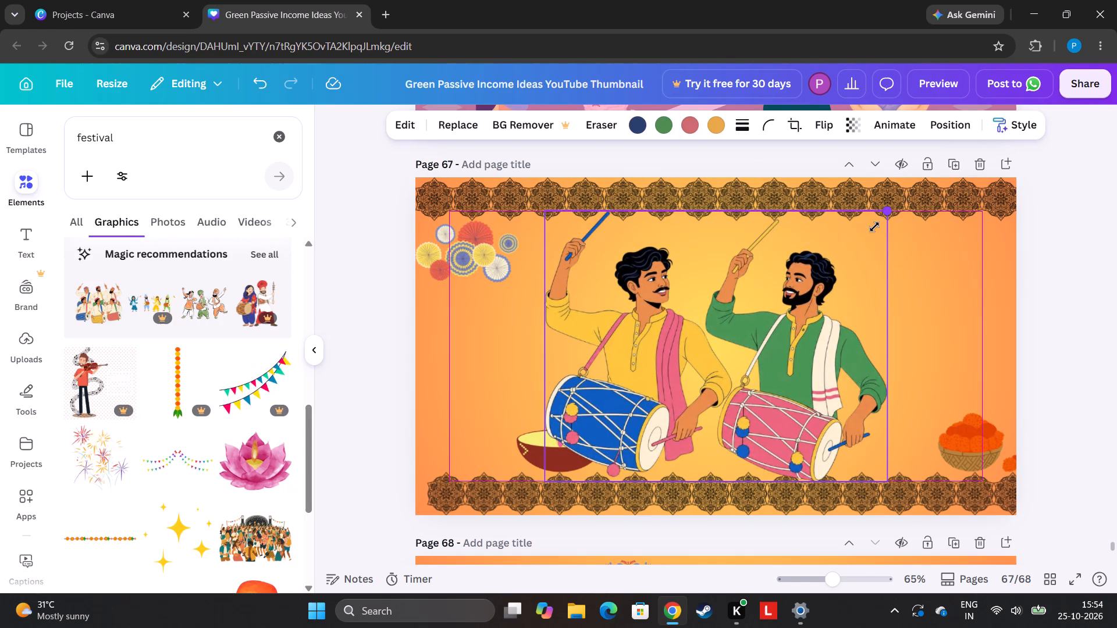
{"action": "left_click_drag", "start_coordinate": [874, 227], "coordinate": [735, 463]}
{"action": "left_click_drag", "start_coordinate": [656, 415], "coordinate": [582, 406]}
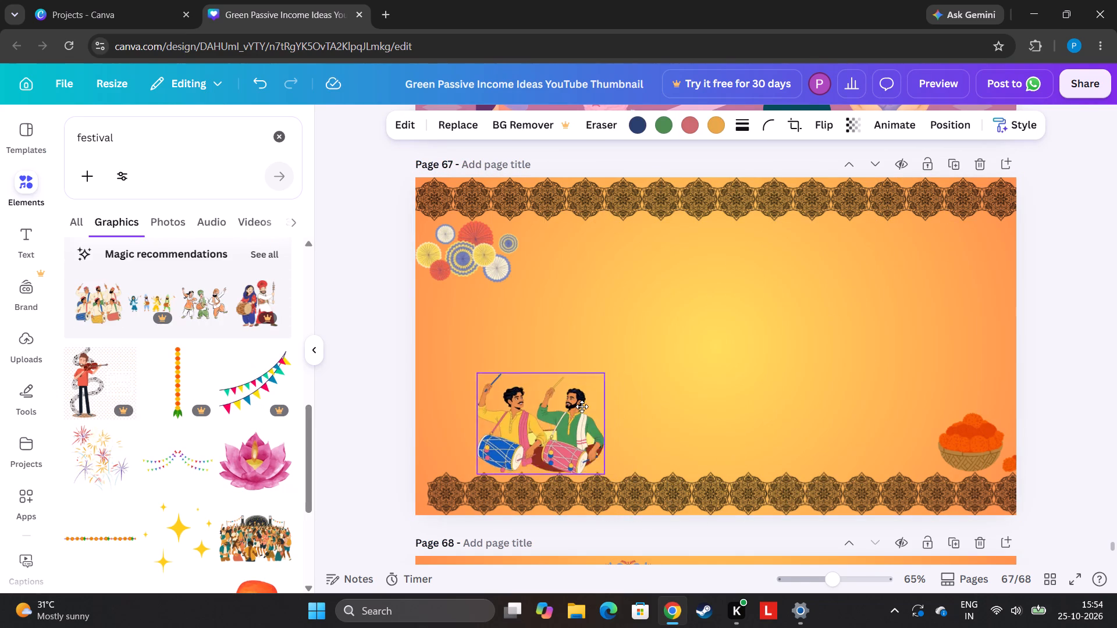
{"action": "left_click_drag", "start_coordinate": [582, 406], "coordinate": [532, 422]}
Move the diya near the page's horizontal centre and set the drummers flush with the left edge, just above the bottom border.
{"action": "left_click_drag", "start_coordinate": [570, 439], "coordinate": [586, 439]}
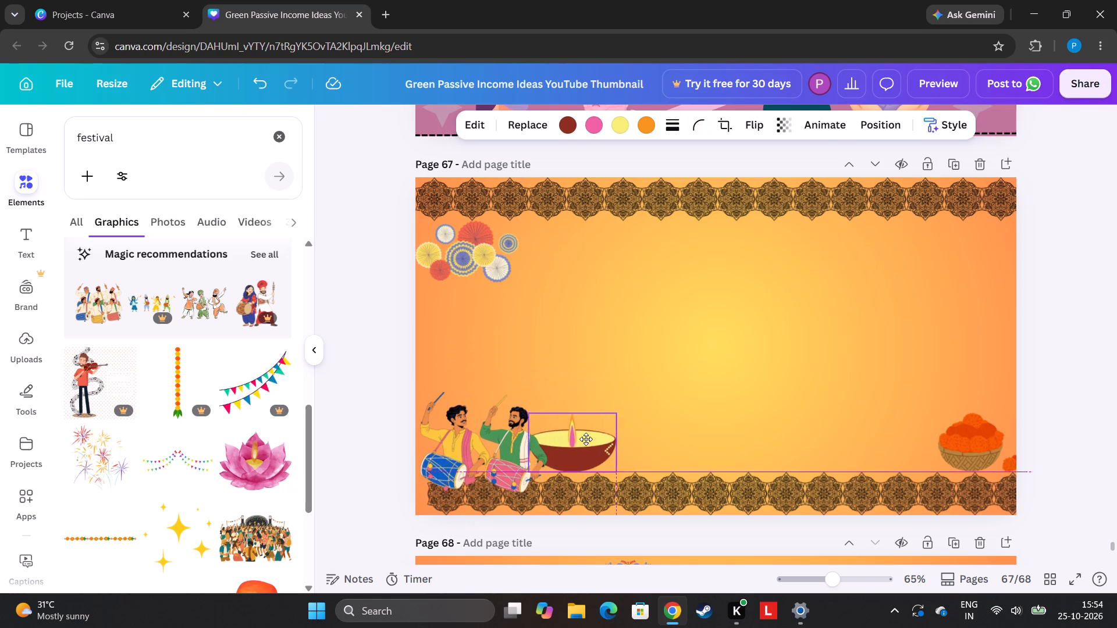
{"action": "left_click_drag", "start_coordinate": [586, 439], "coordinate": [688, 444]}
{"action": "left_click_drag", "start_coordinate": [472, 430], "coordinate": [494, 408]}
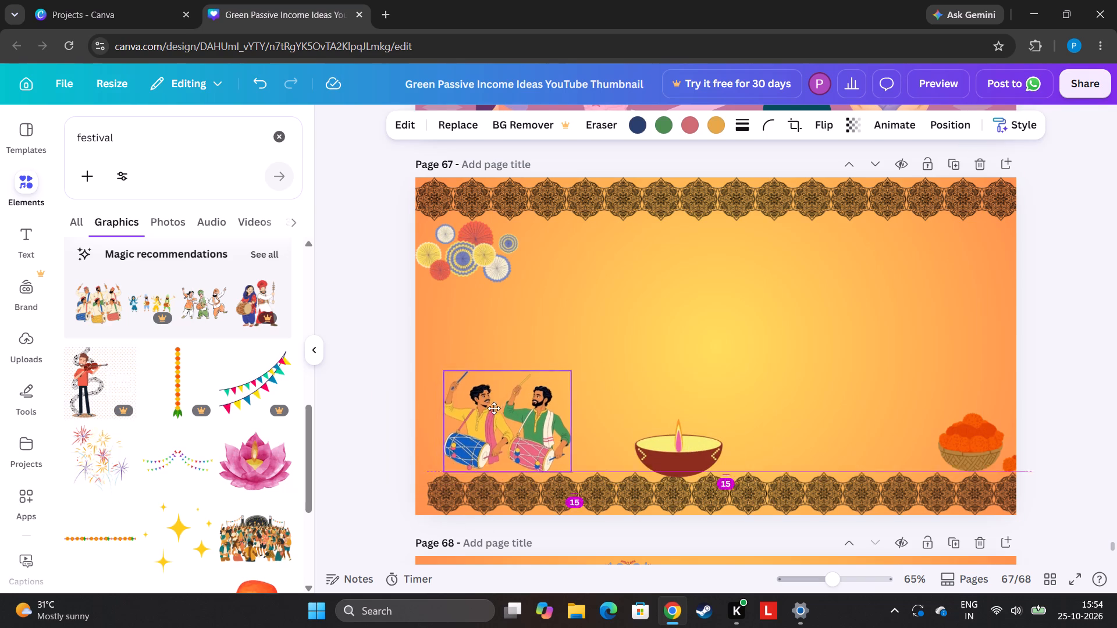
{"action": "left_click_drag", "start_coordinate": [494, 408], "coordinate": [468, 412]}
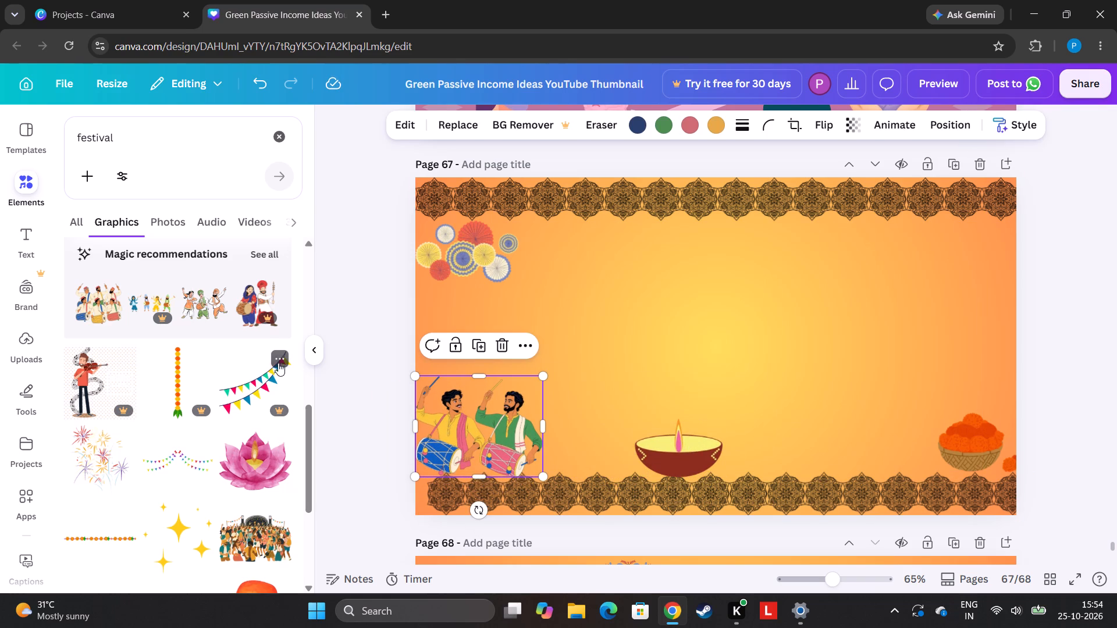
Add the multicoloured fireworks graphic to page 67, shrink it to about half size and place it at the right edge above the marigold basket.
{"action": "left_click", "coordinate": [97, 462]}
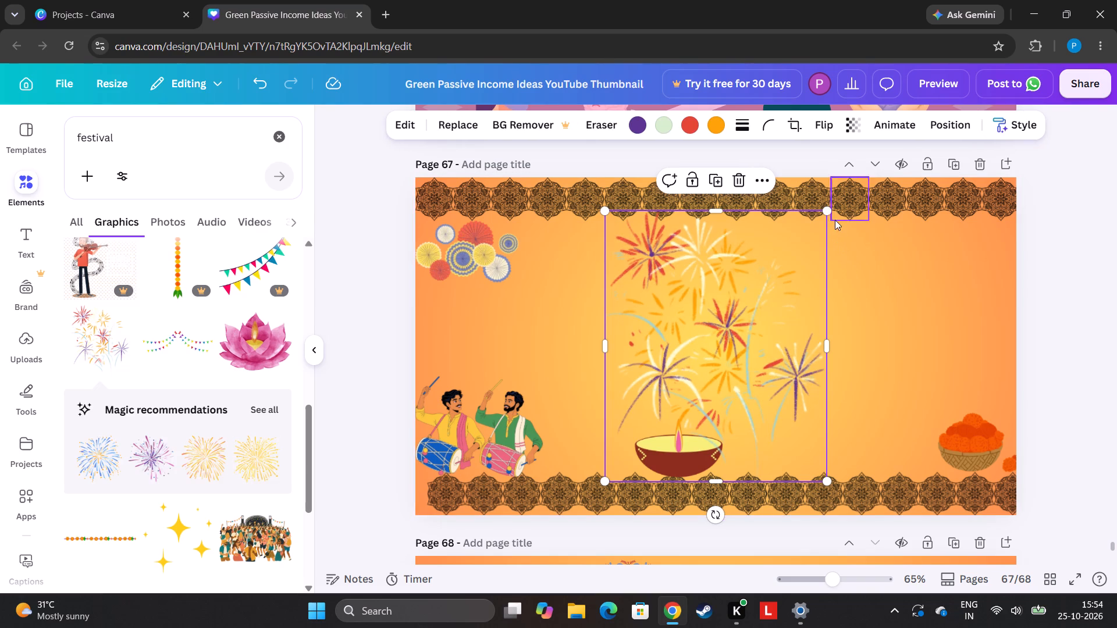
{"action": "left_click_drag", "start_coordinate": [831, 208], "coordinate": [729, 330]}
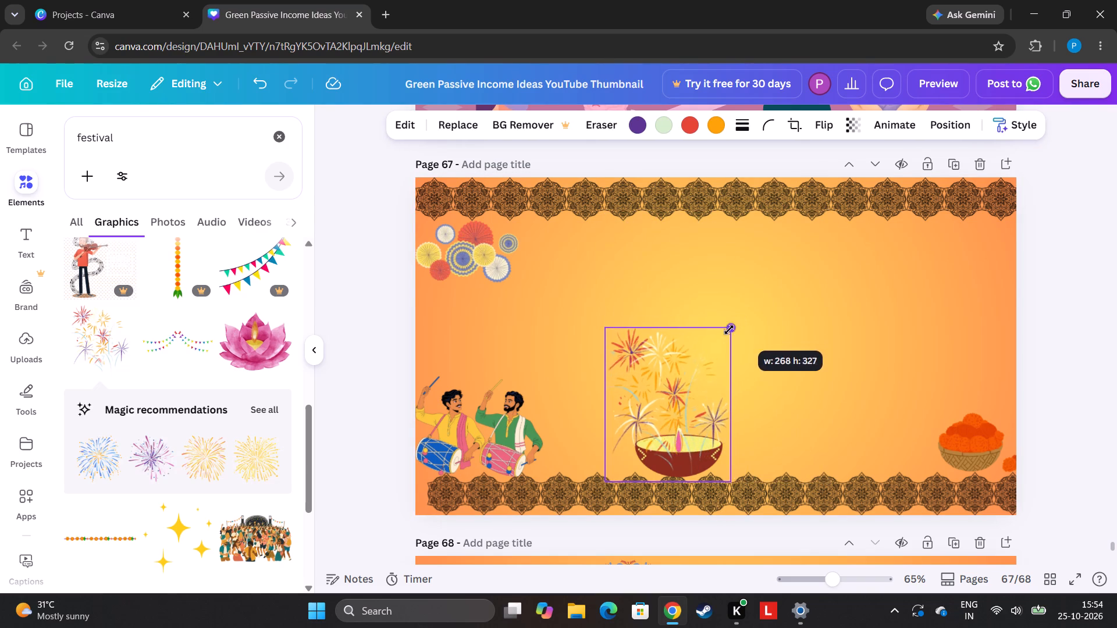
{"action": "left_click_drag", "start_coordinate": [729, 330], "coordinate": [724, 334]}
{"action": "left_click_drag", "start_coordinate": [648, 409], "coordinate": [929, 316]}
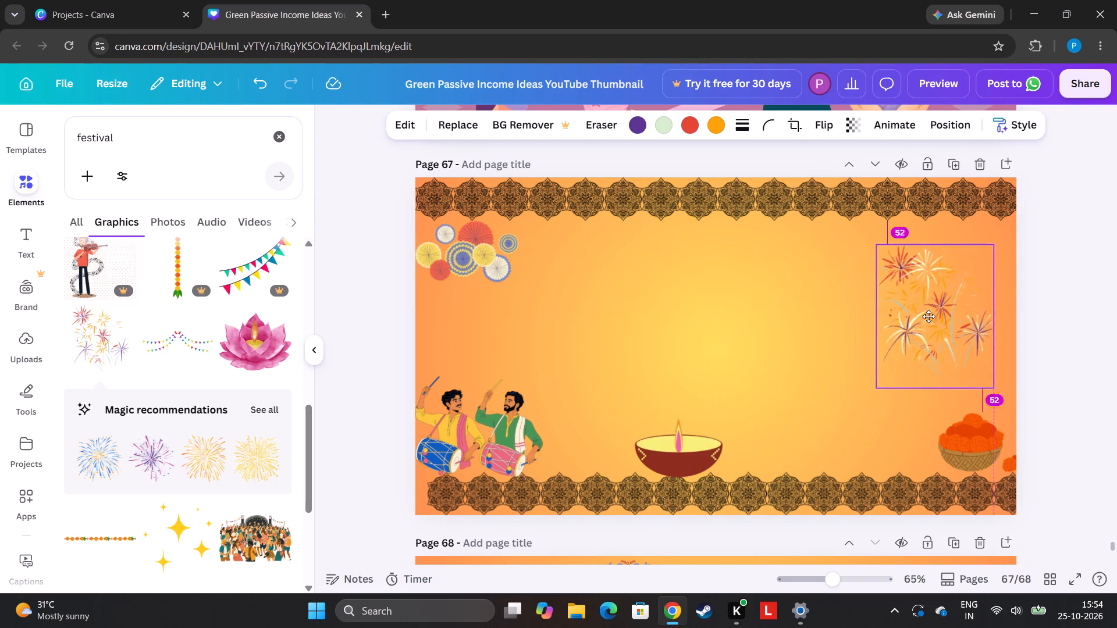
{"action": "left_click_drag", "start_coordinate": [929, 316], "coordinate": [950, 311]}
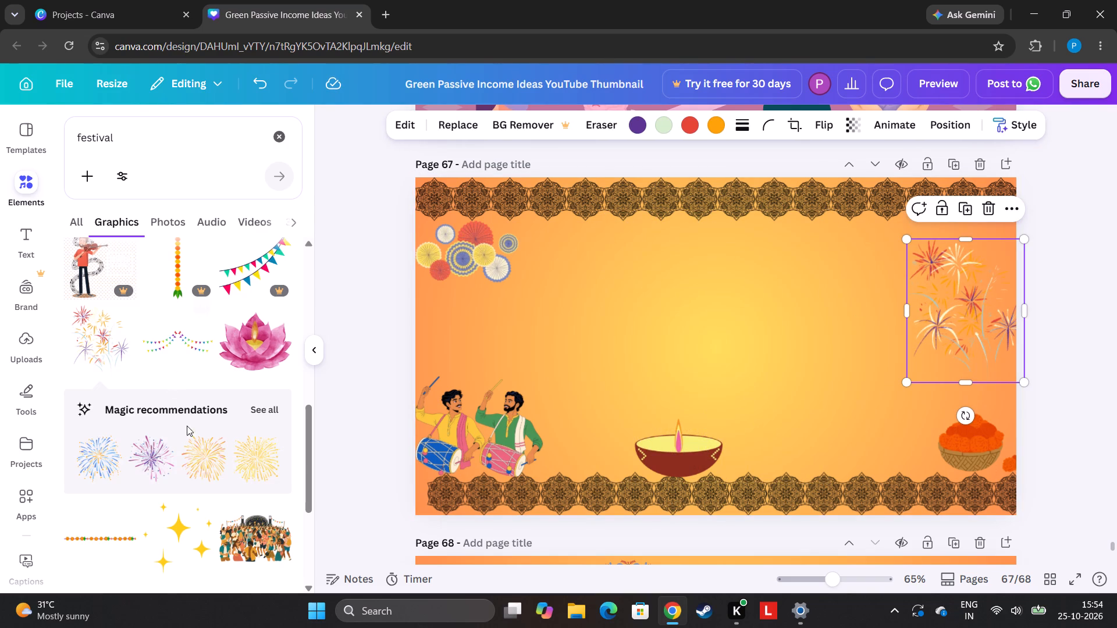
Add the yellow four-pointed sparkles graphic to page 67 and place it just left of the fireworks.
{"action": "left_click", "coordinate": [184, 536]}
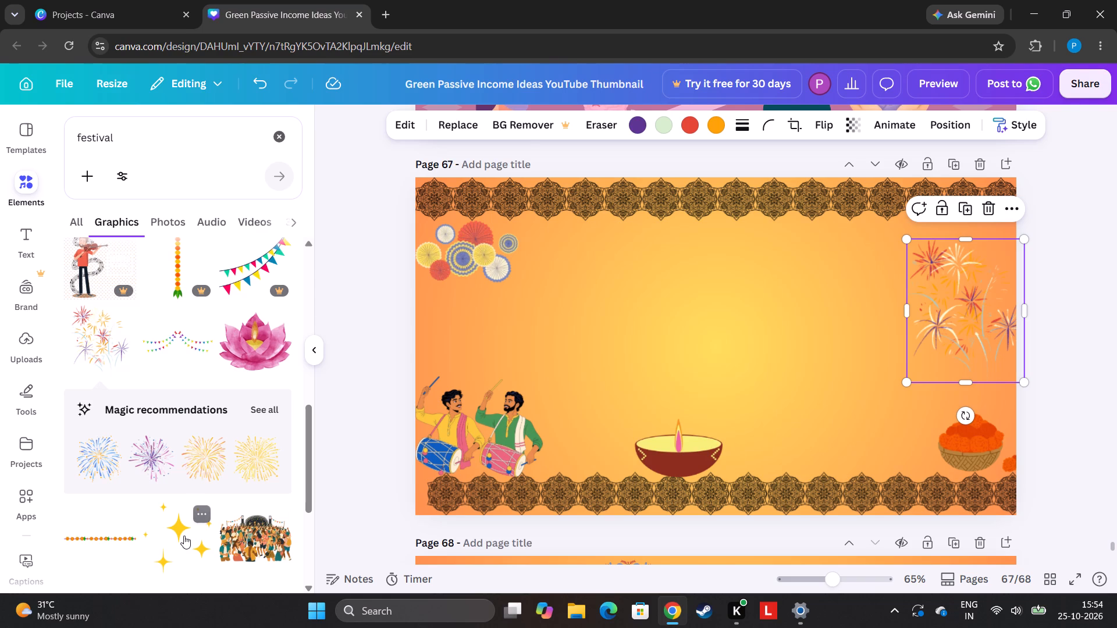
{"action": "left_click_drag", "start_coordinate": [724, 368], "coordinate": [887, 329]}
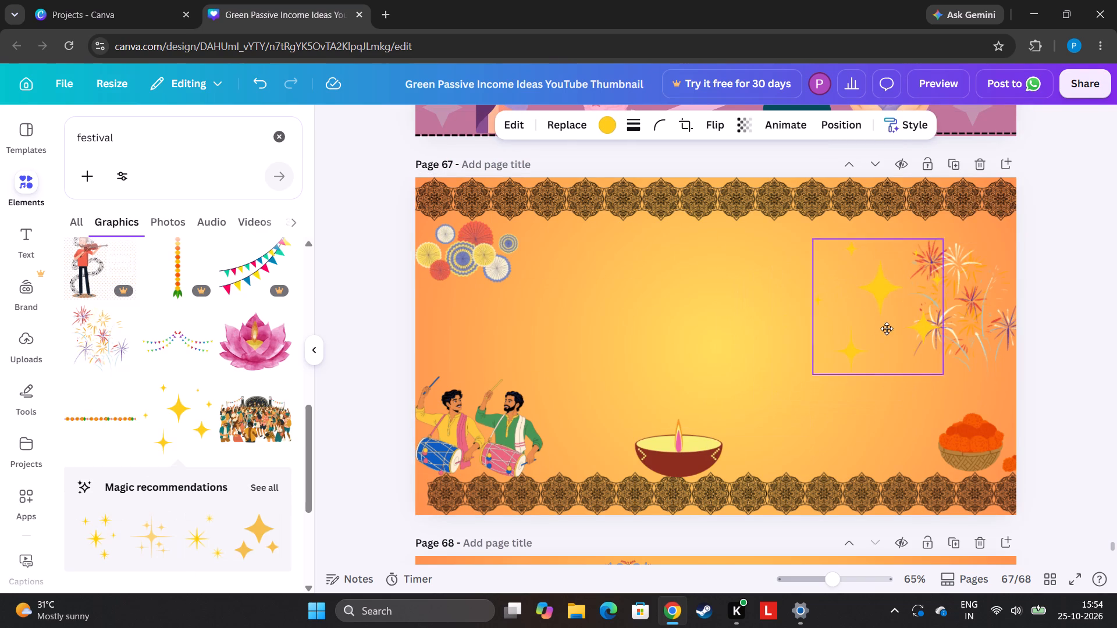
{"action": "left_click_drag", "start_coordinate": [887, 329], "coordinate": [848, 320]}
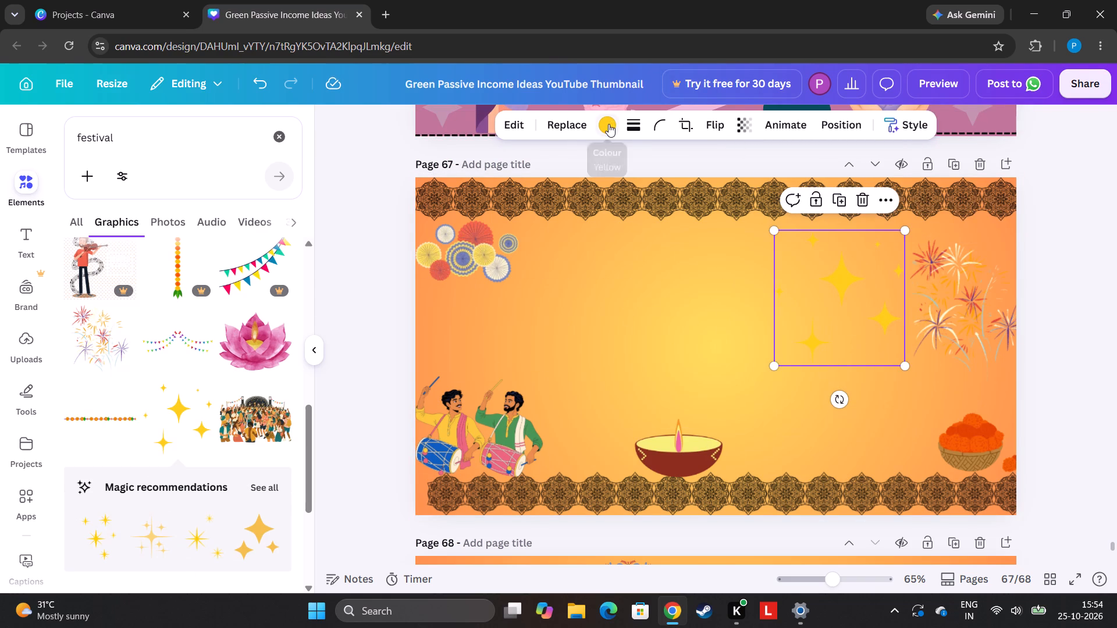
Recolour the sparkles crimson red and set their transparency to 30.
{"action": "left_click", "coordinate": [609, 124]}
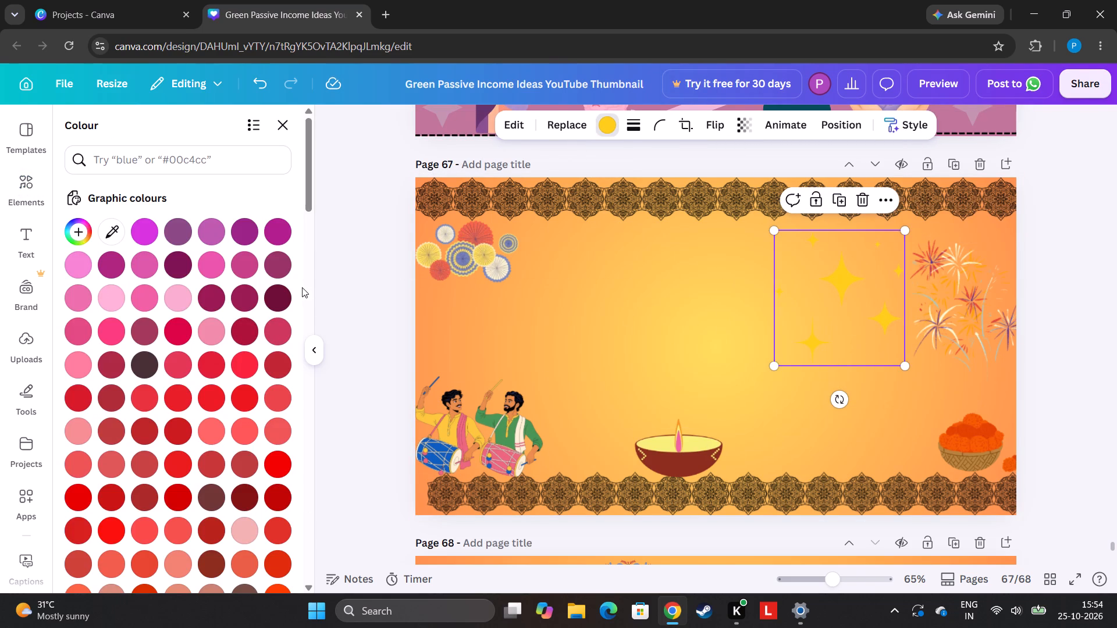
{"action": "left_click", "coordinate": [276, 292]}
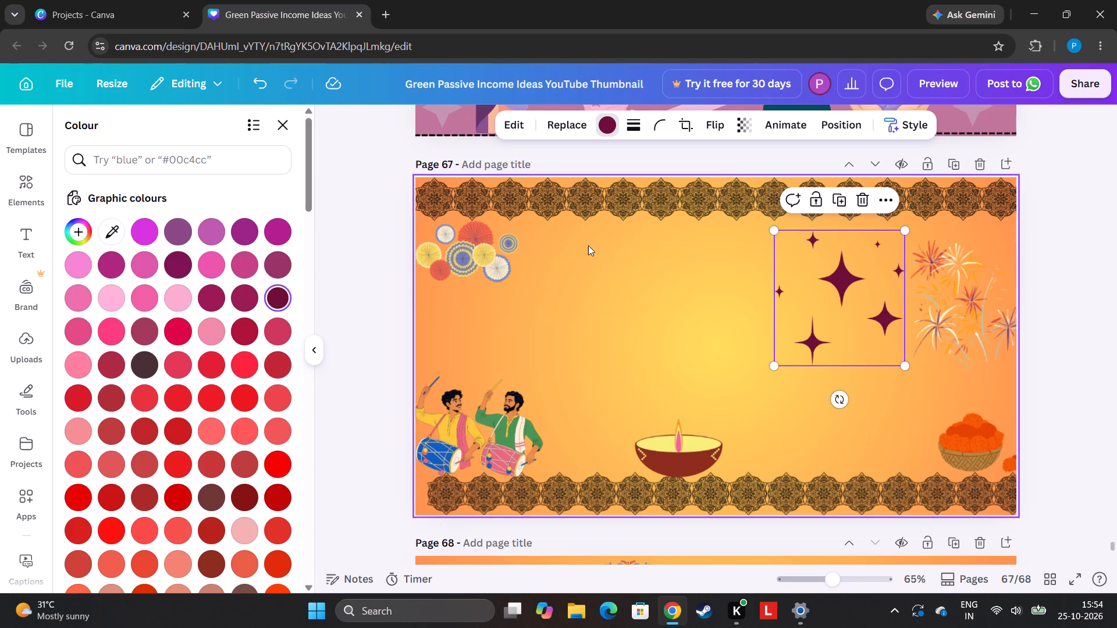
{"action": "left_click", "coordinate": [280, 362]}
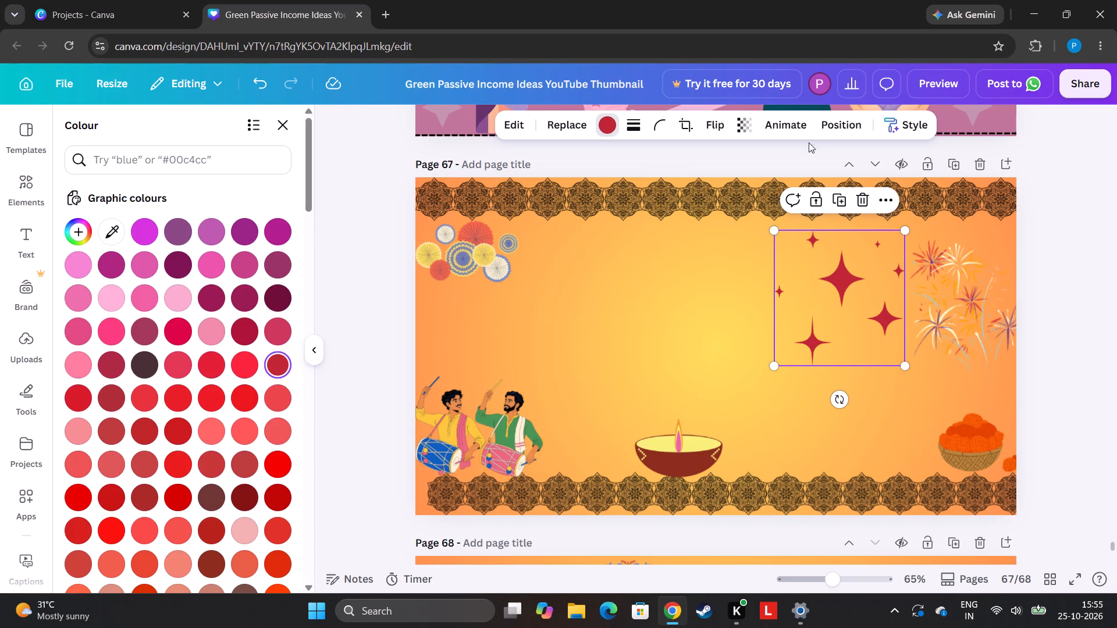
{"action": "left_click", "coordinate": [739, 127]}
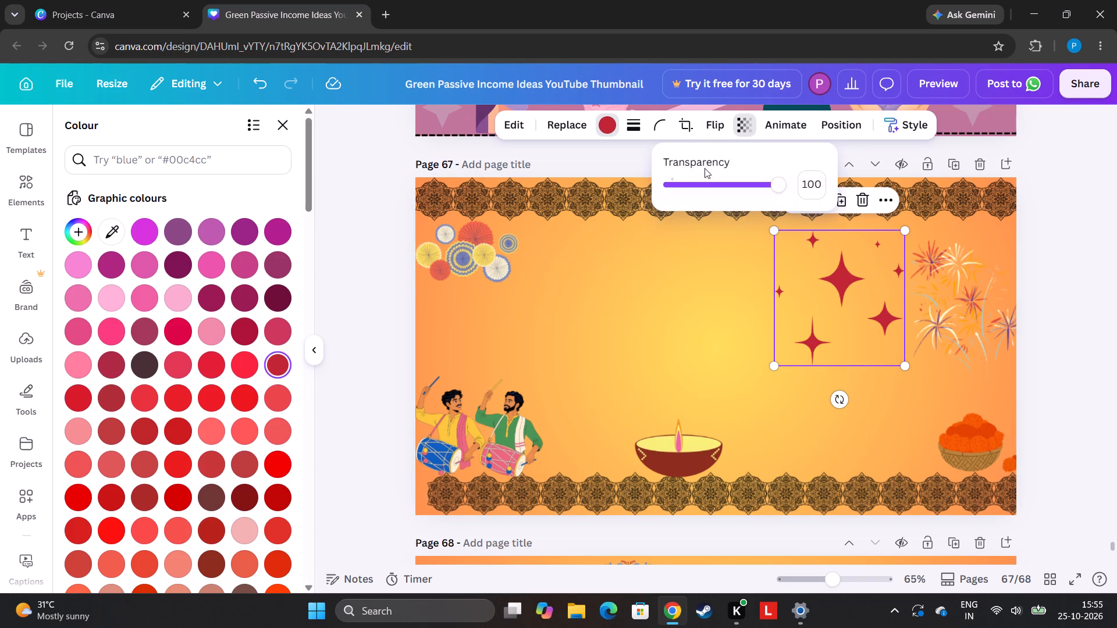
{"action": "left_click", "coordinate": [703, 172]}
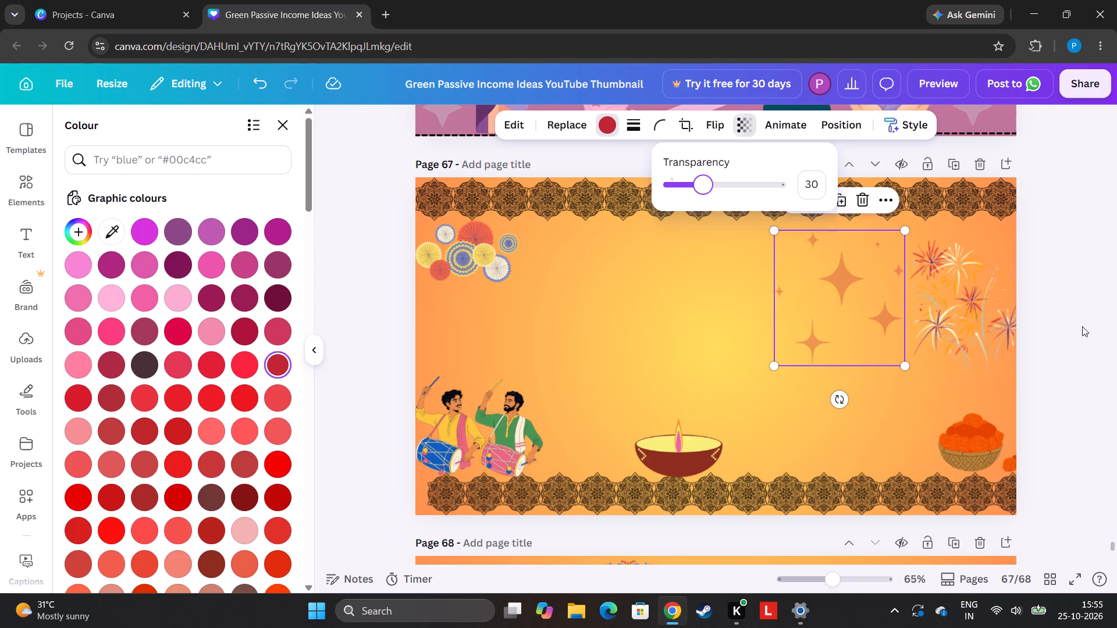
{"action": "left_click", "coordinate": [1082, 326]}
Shrink the sparkles to about two-thirds size, duplicate them and place the copy between the paper fans and the drummers.
{"action": "left_click_drag", "start_coordinate": [906, 365], "coordinate": [901, 338]}
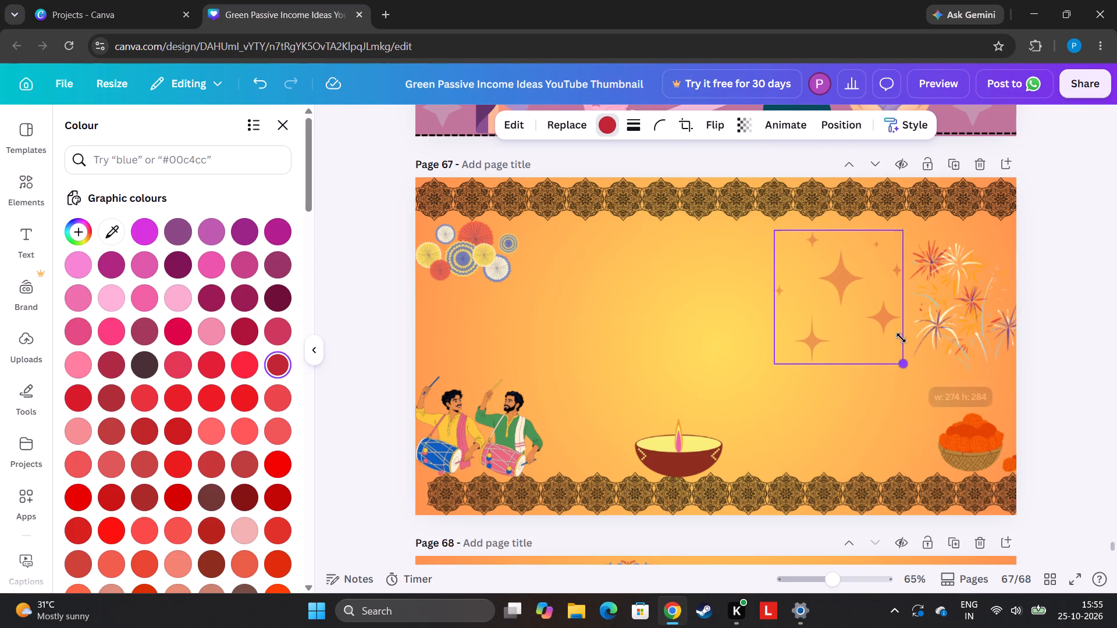
{"action": "left_click_drag", "start_coordinate": [901, 338], "coordinate": [882, 304]}
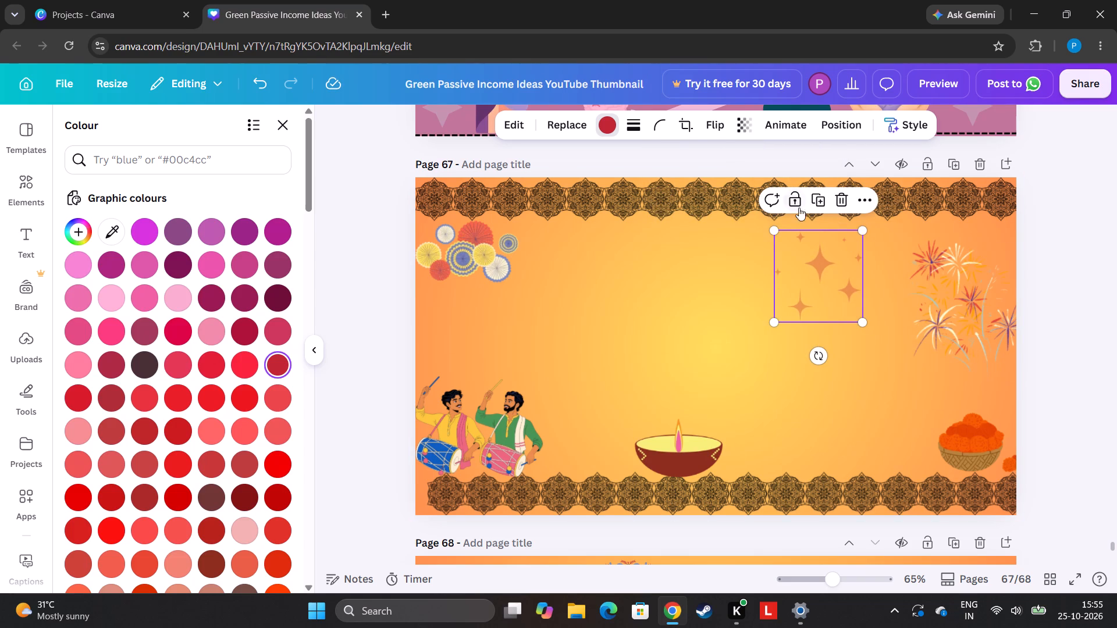
{"action": "left_click", "coordinate": [824, 200]}
{"action": "left_click_drag", "start_coordinate": [827, 268], "coordinate": [537, 349]}
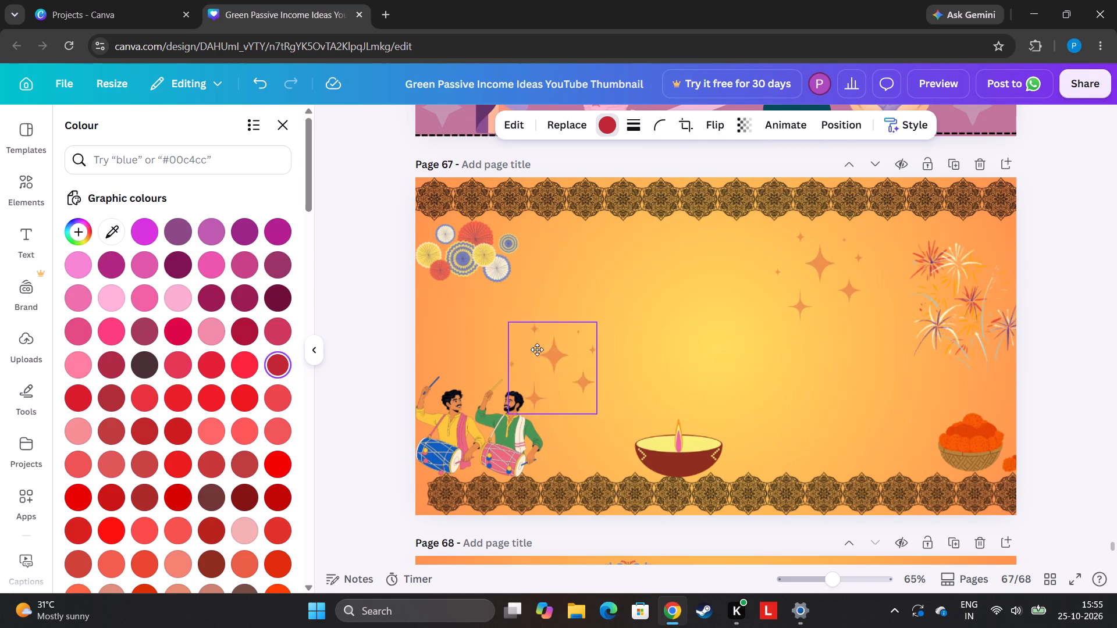
{"action": "left_click_drag", "start_coordinate": [537, 349], "coordinate": [475, 304]}
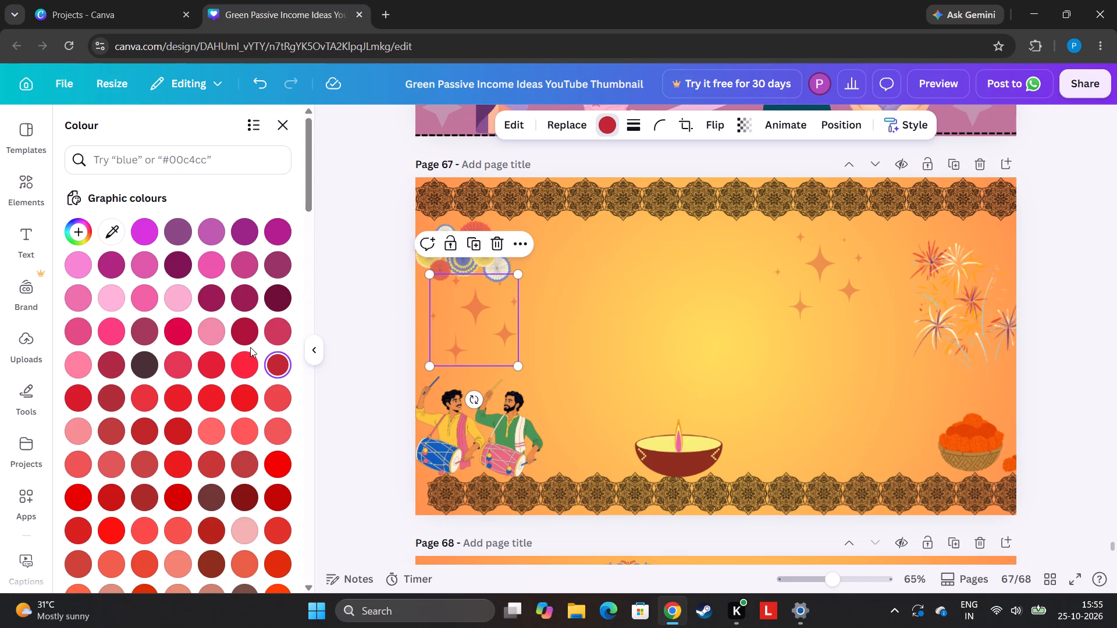
Find the thin line divider with a central mandala among the festival graphics and add it to page 67.
{"action": "left_click", "coordinate": [283, 131]}
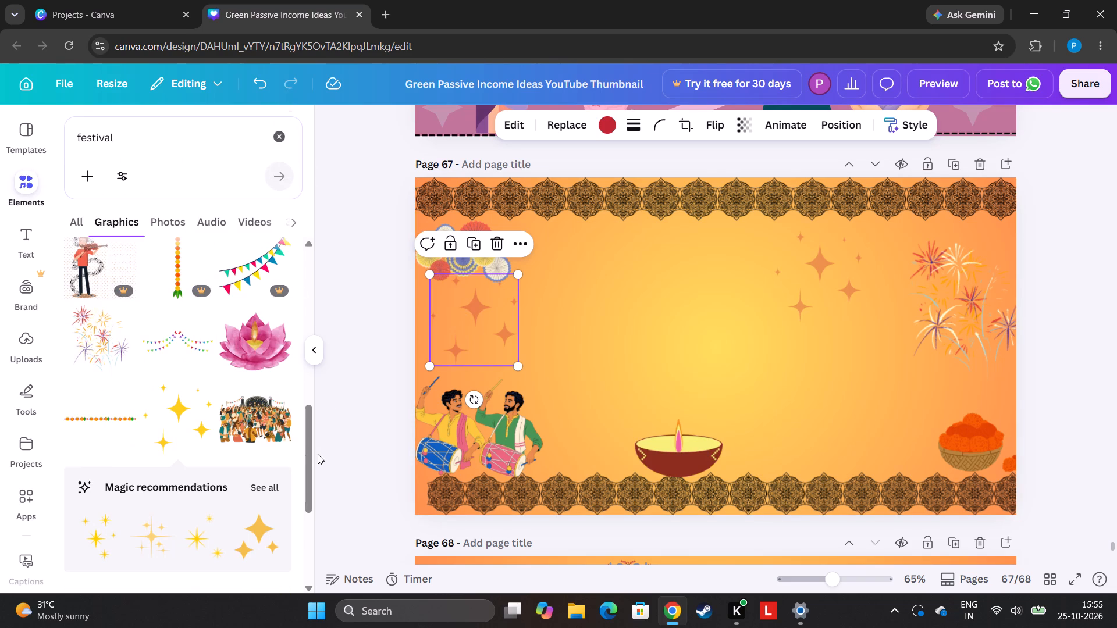
{"action": "left_click_drag", "start_coordinate": [306, 455], "coordinate": [286, 576]}
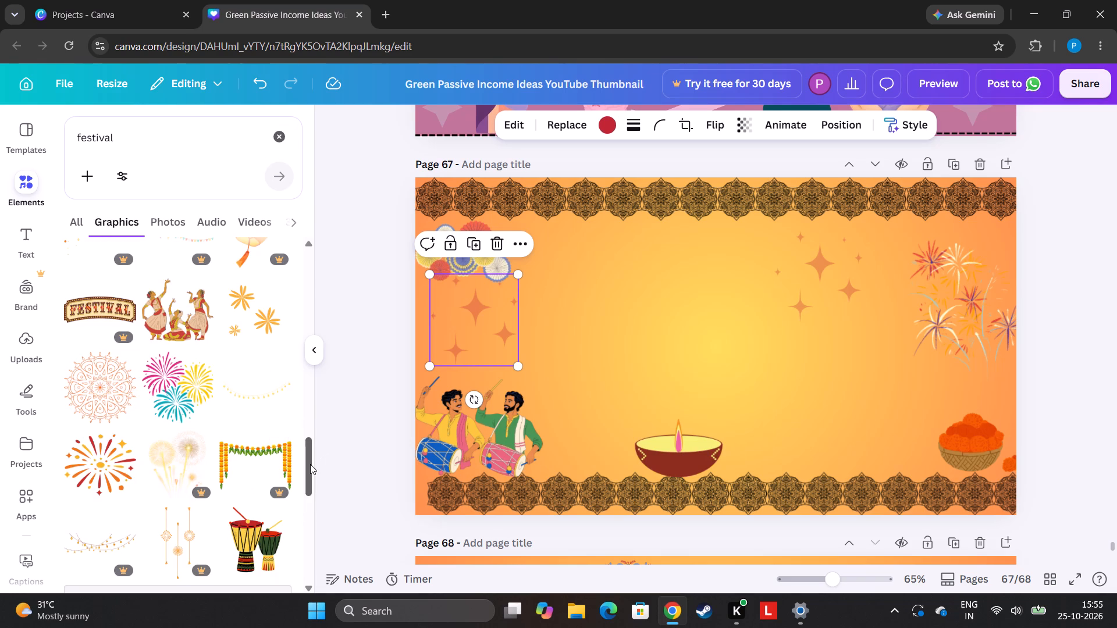
{"action": "left_click_drag", "start_coordinate": [310, 464], "coordinate": [297, 574]}
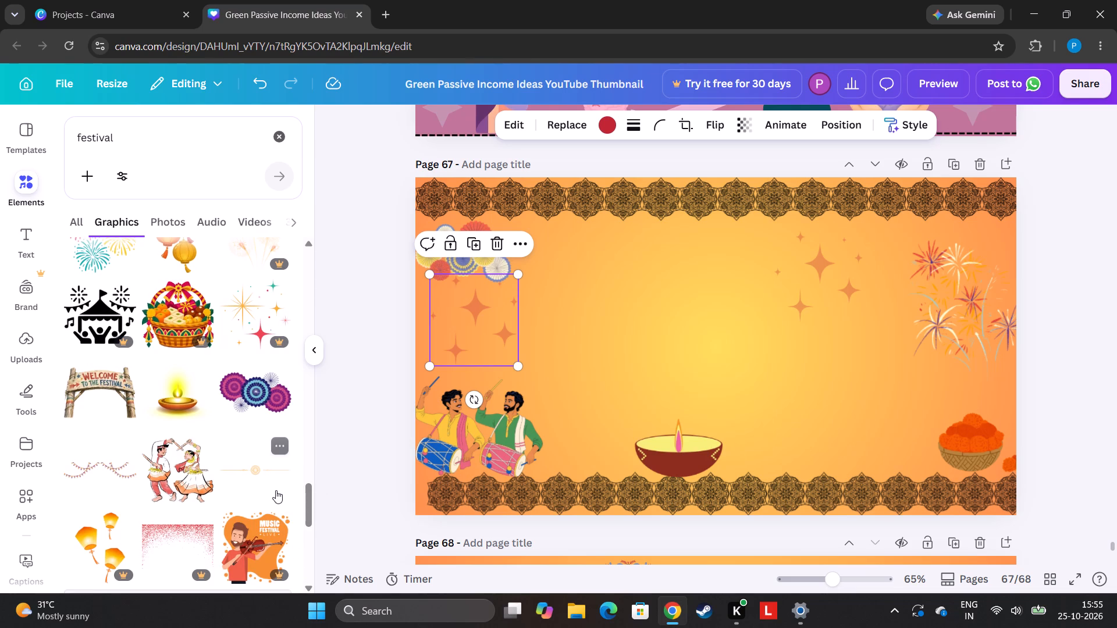
{"action": "left_click_drag", "start_coordinate": [304, 509], "coordinate": [311, 476]}
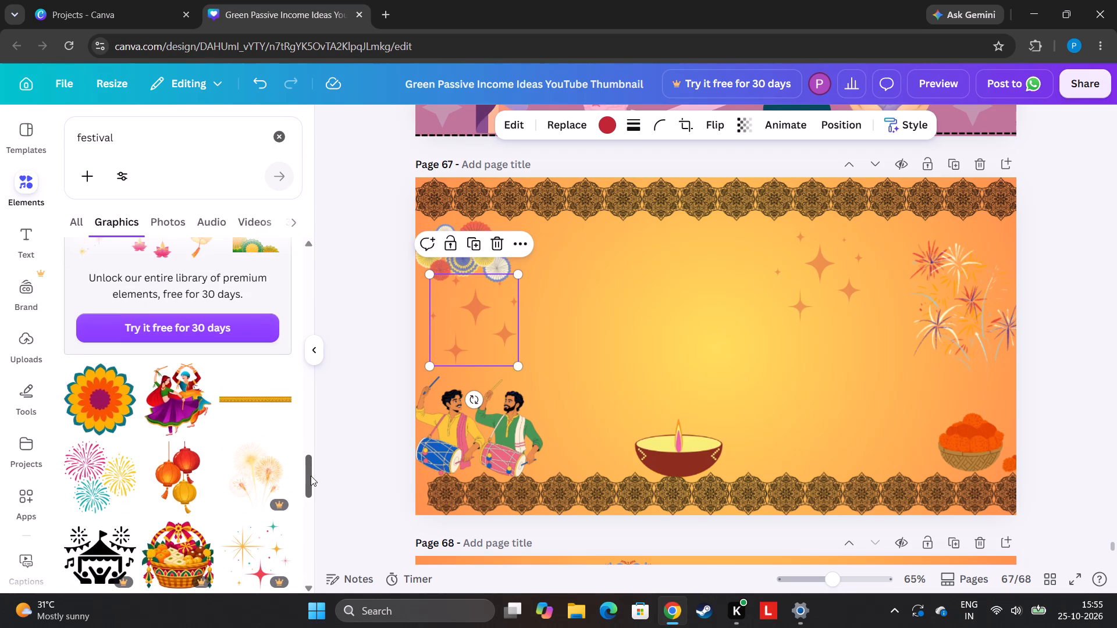
{"action": "left_click_drag", "start_coordinate": [311, 476], "coordinate": [309, 477]}
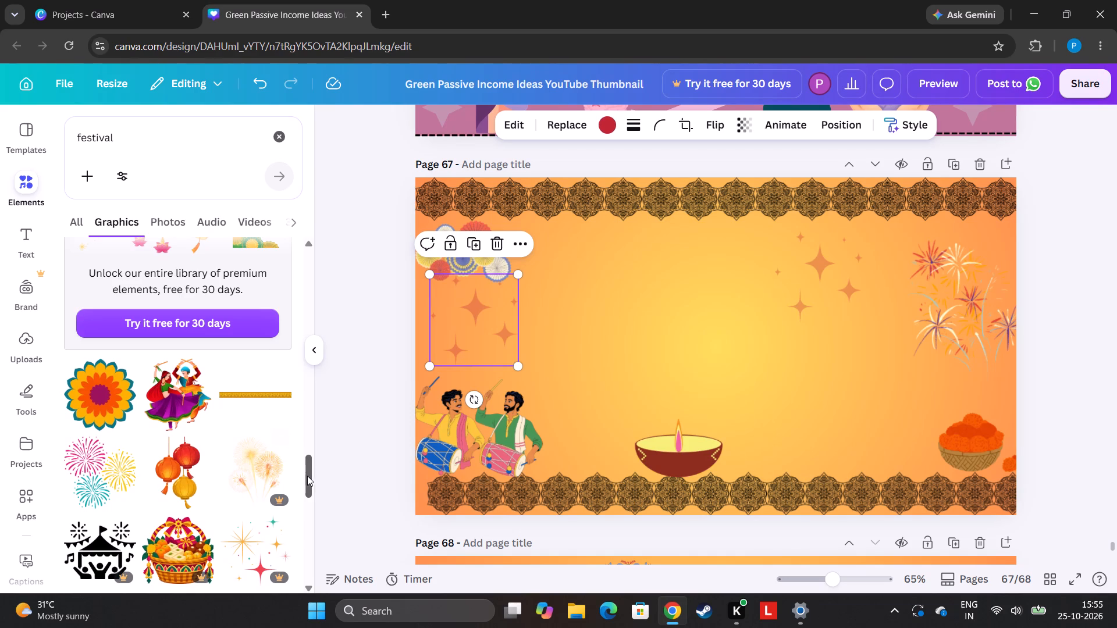
{"action": "left_click_drag", "start_coordinate": [307, 476], "coordinate": [316, 505]}
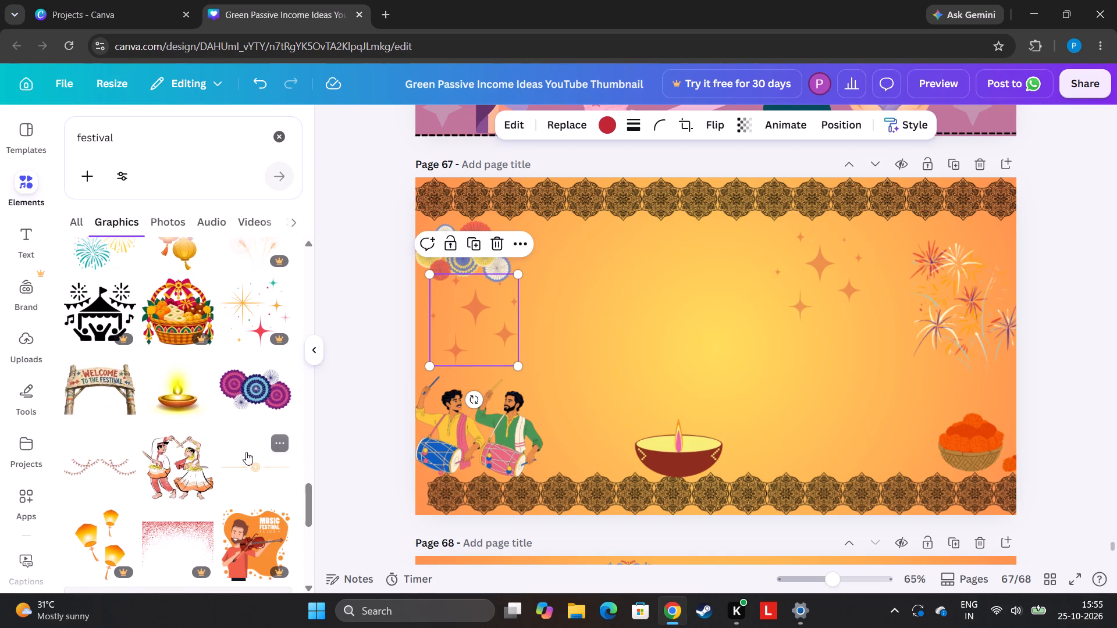
{"action": "left_click", "coordinate": [246, 452]}
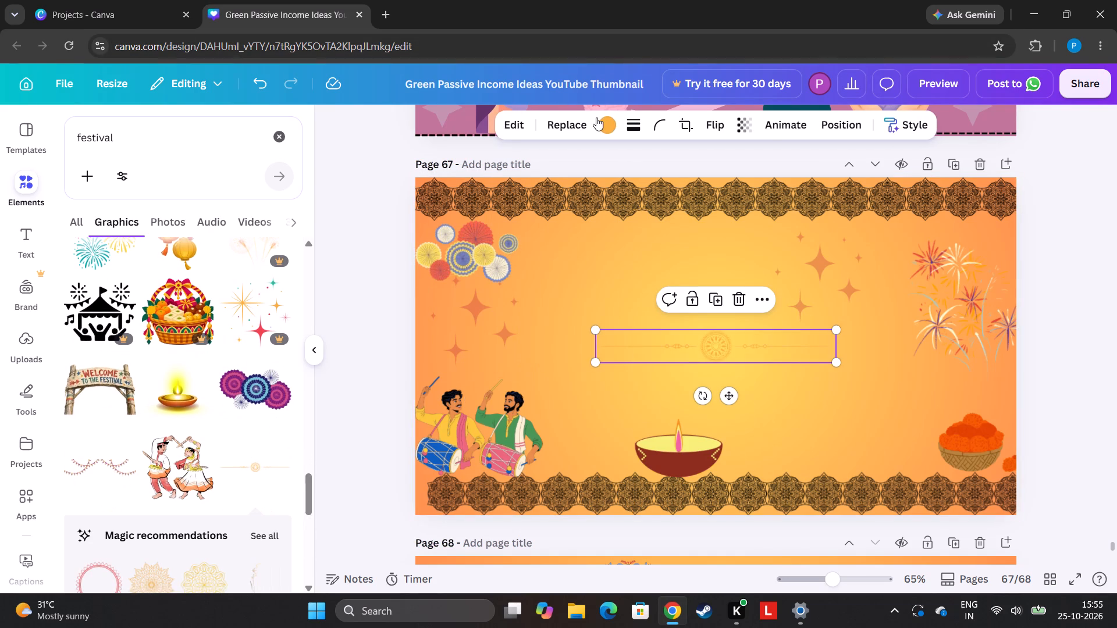
Recolour the mandala divider dark maroon and place it just above the diya.
{"action": "left_click", "coordinate": [602, 127]}
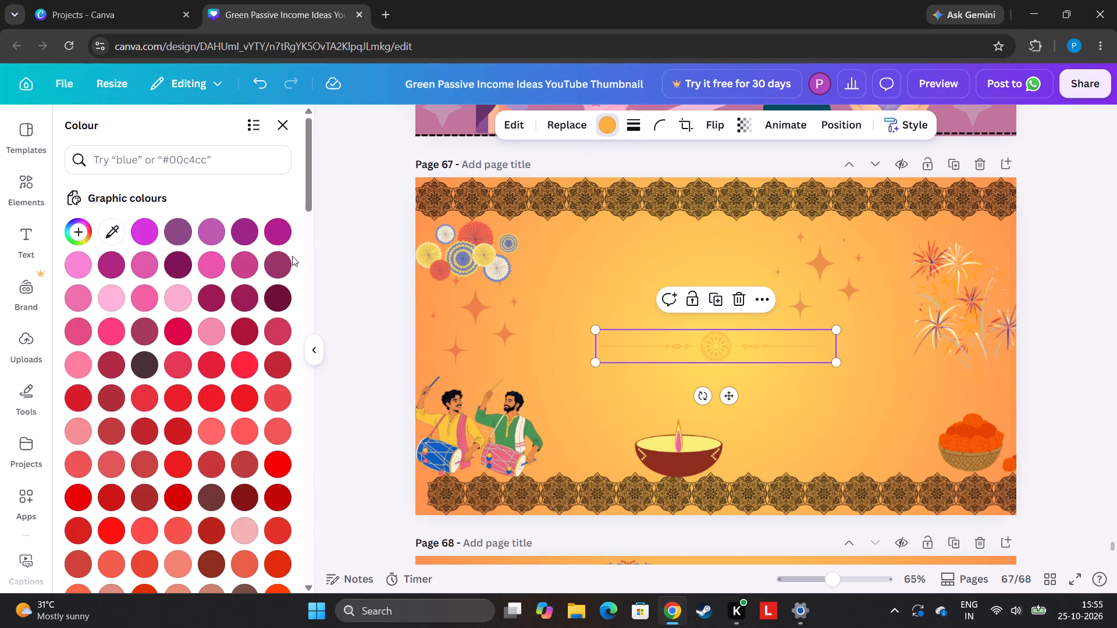
{"action": "left_click", "coordinate": [287, 295]}
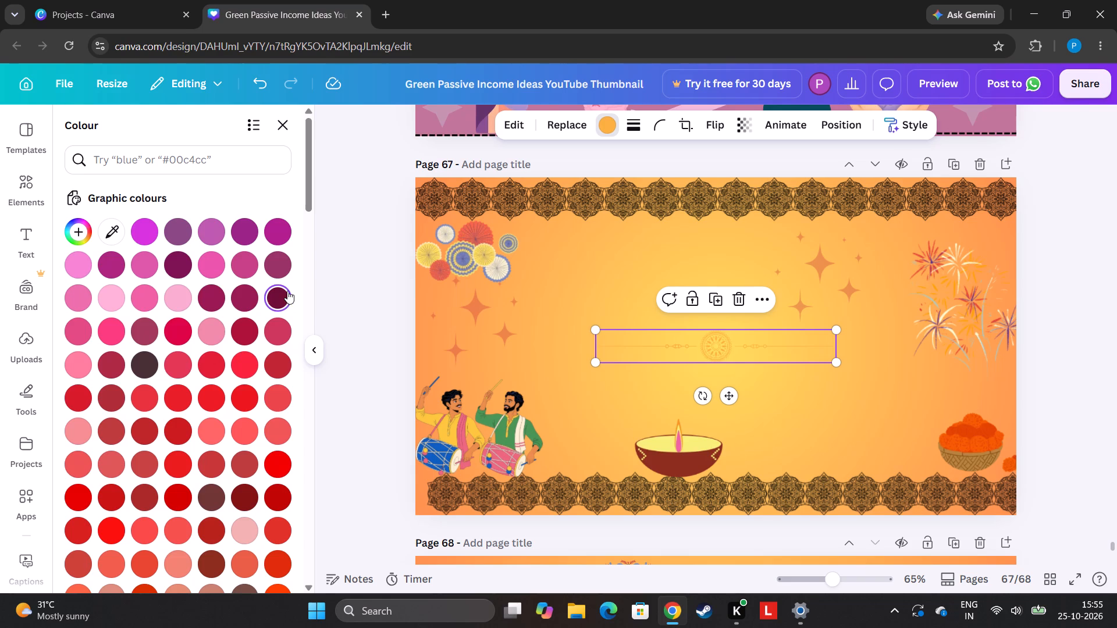
{"action": "left_click_drag", "start_coordinate": [769, 354], "coordinate": [714, 391]}
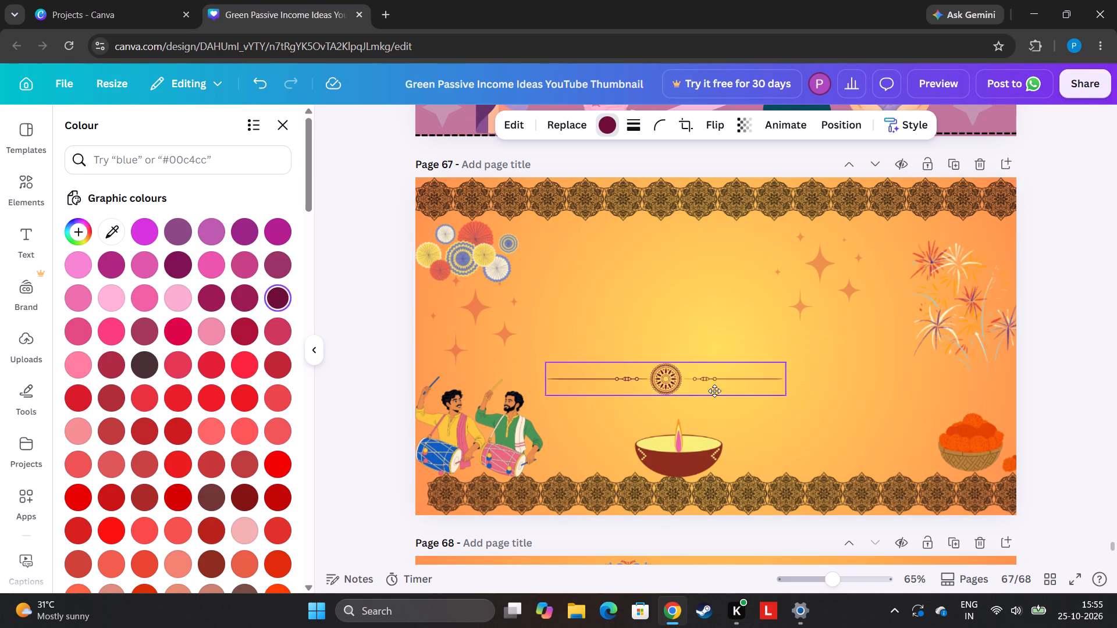
{"action": "left_click_drag", "start_coordinate": [714, 391], "coordinate": [718, 415]}
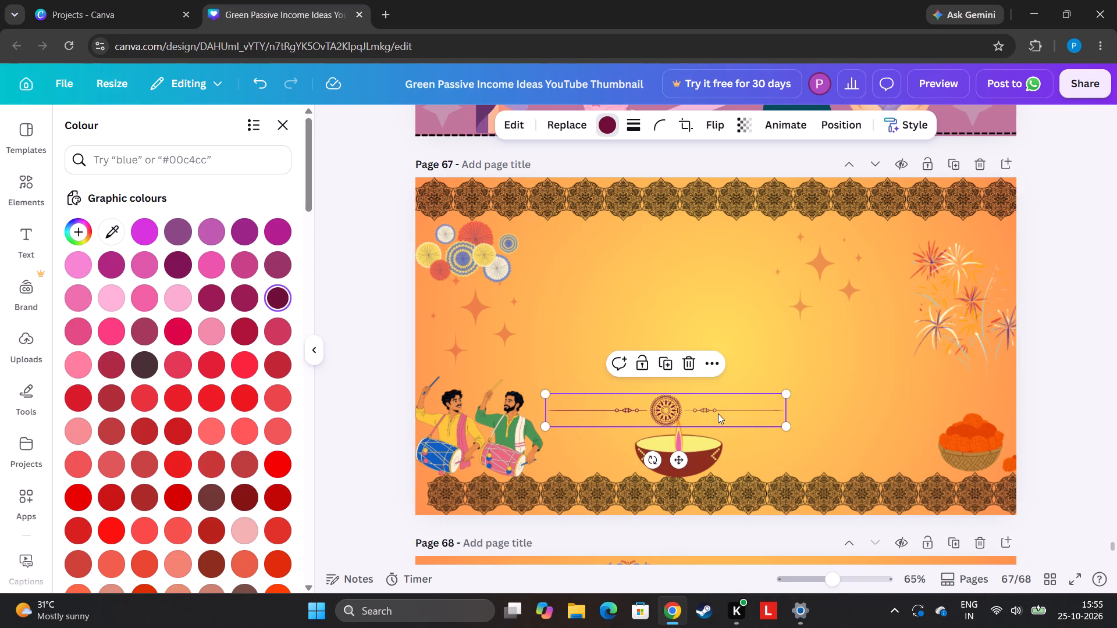
Duplicate the maroon divider and place the copy just below the upper mandala border, roughly above the original.
{"action": "left_click", "coordinate": [671, 360]}
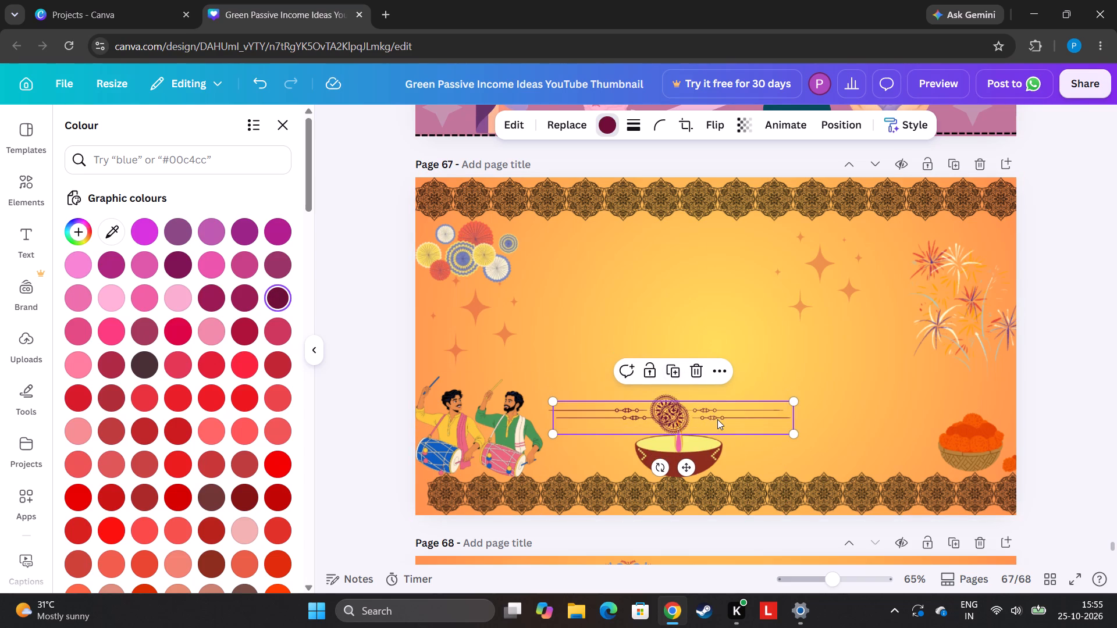
{"action": "left_click_drag", "start_coordinate": [718, 419], "coordinate": [689, 237]}
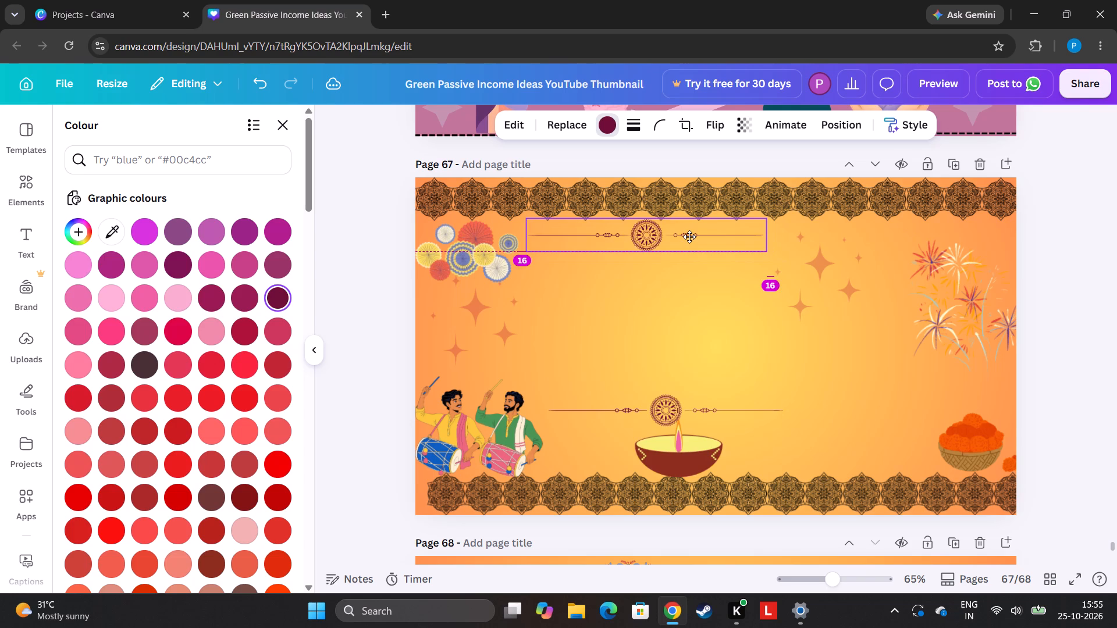
{"action": "left_click_drag", "start_coordinate": [689, 237], "coordinate": [706, 238]}
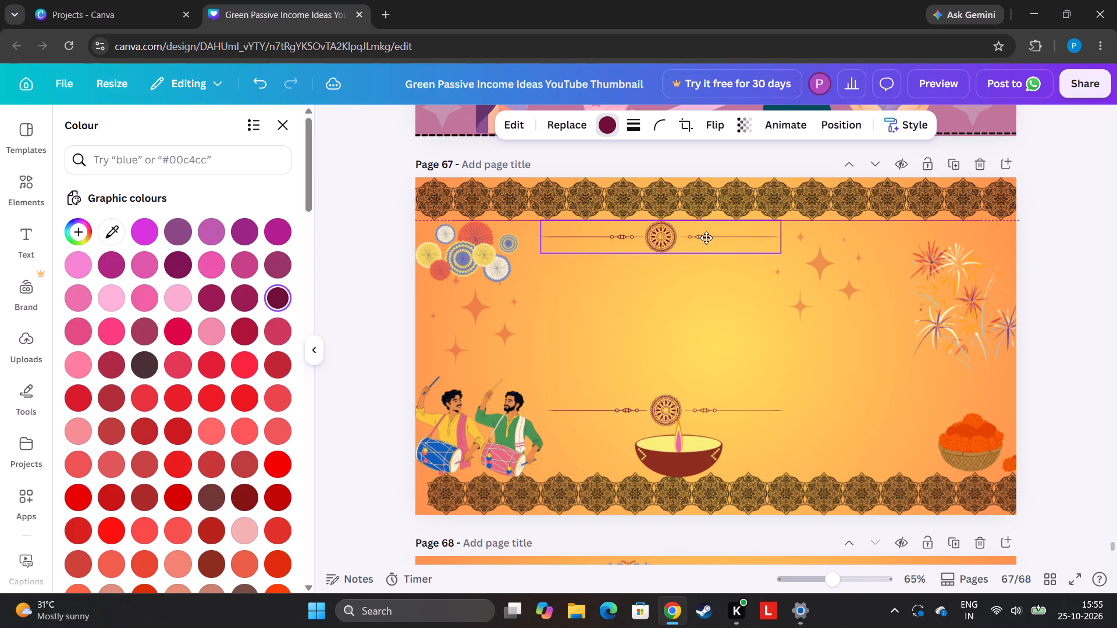
{"action": "left_click_drag", "start_coordinate": [706, 238], "coordinate": [707, 237]}
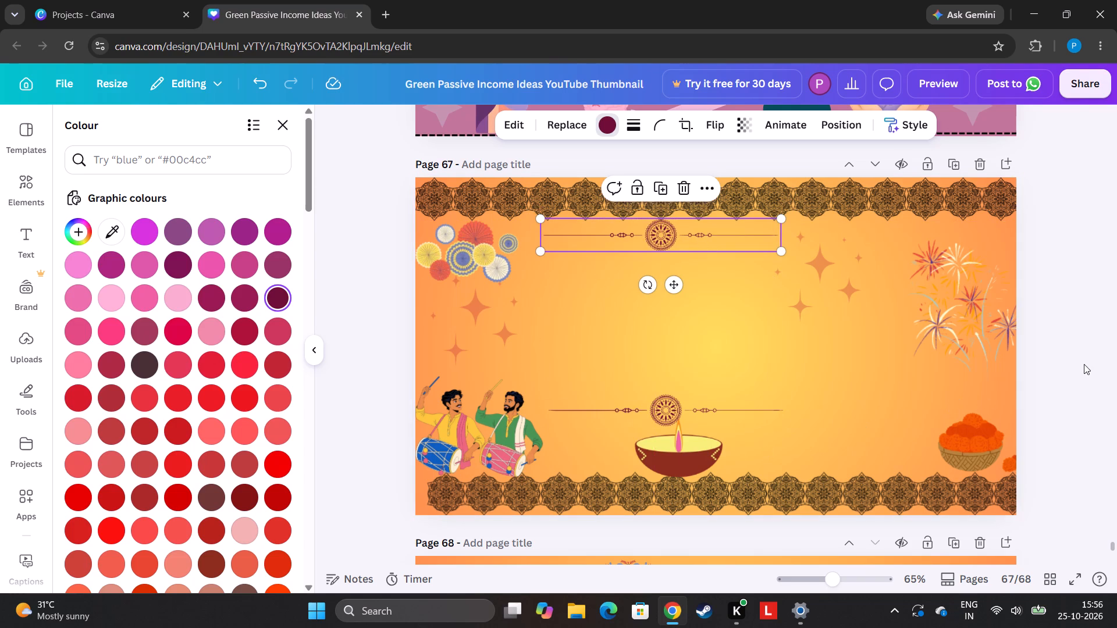
{"action": "left_click", "coordinate": [1089, 364]}
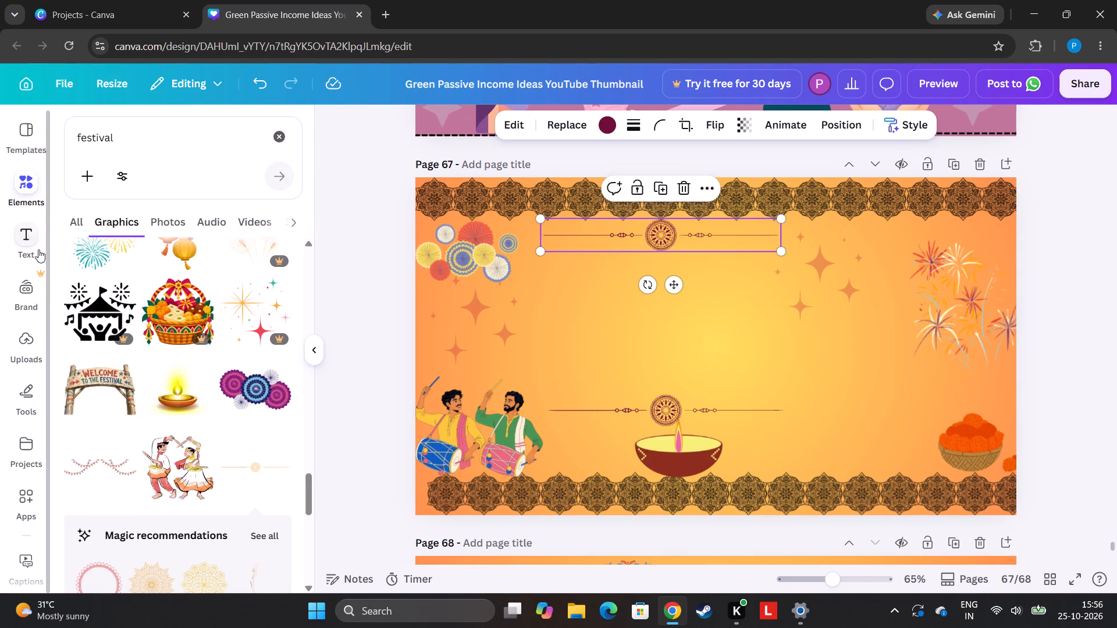
Add a heading reading "happy sharad purnima" between the two dividers on page 67.
{"action": "left_click", "coordinate": [25, 240]}
{"action": "left_click", "coordinate": [143, 367]}
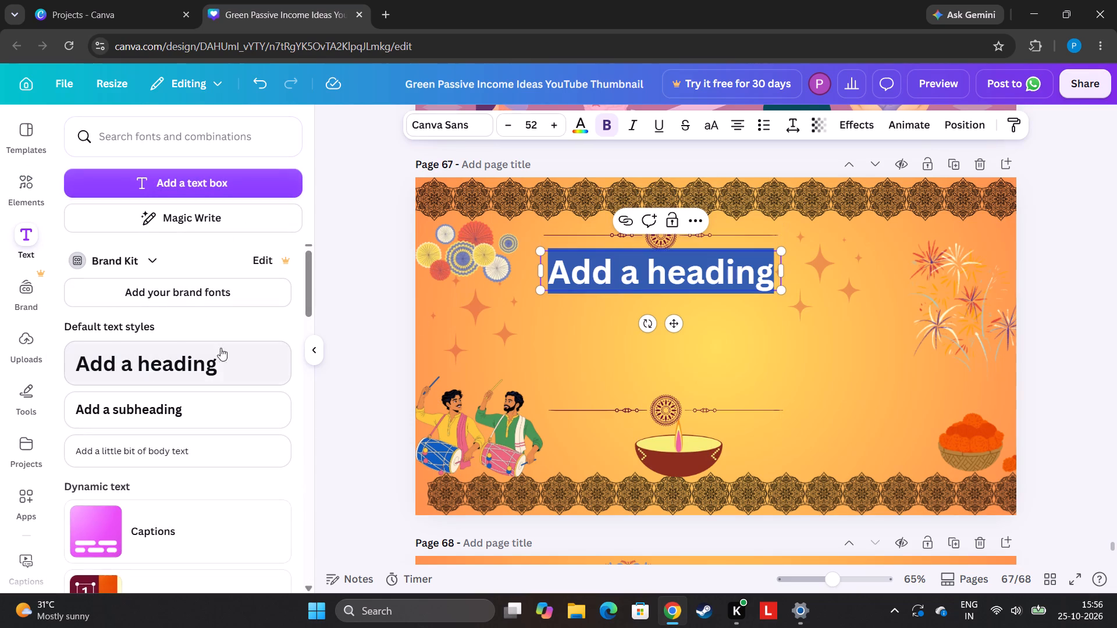
{"action": "key", "text": "BackSpace"}
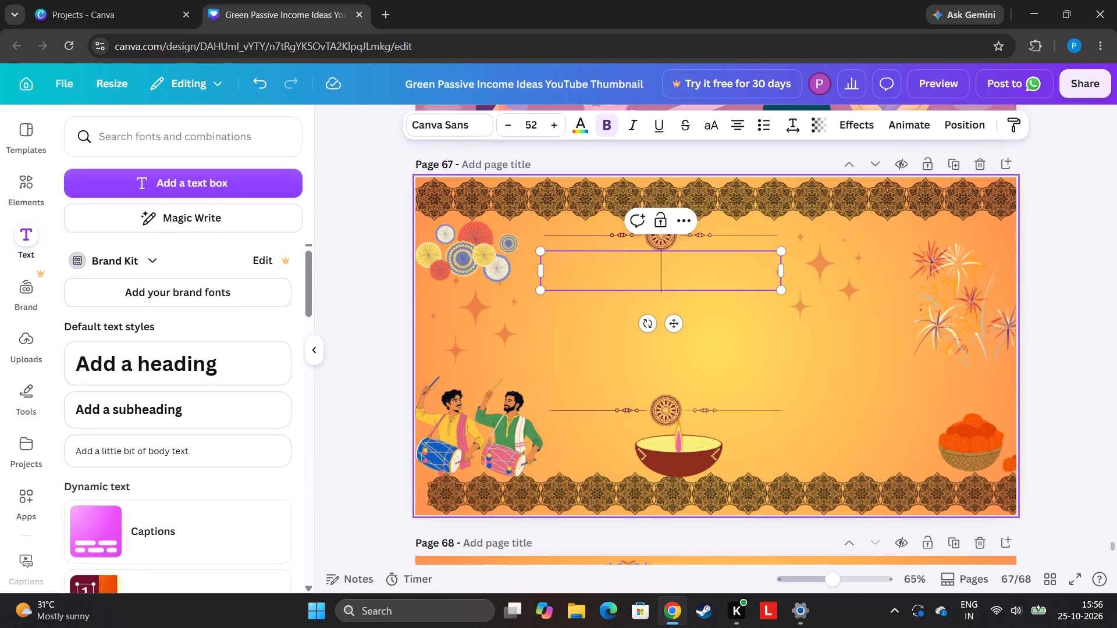
{"action": "type", "text": "ha"}
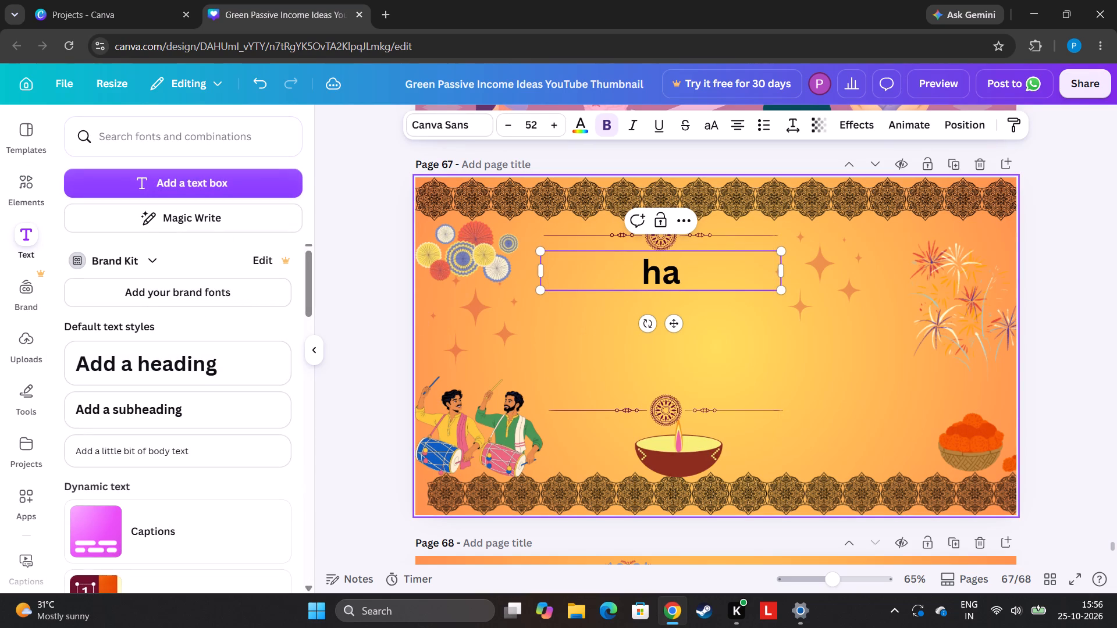
{"action": "type", "text": "pp"}
{"action": "type", "text": "y"}
{"action": "key", "text": "space"}
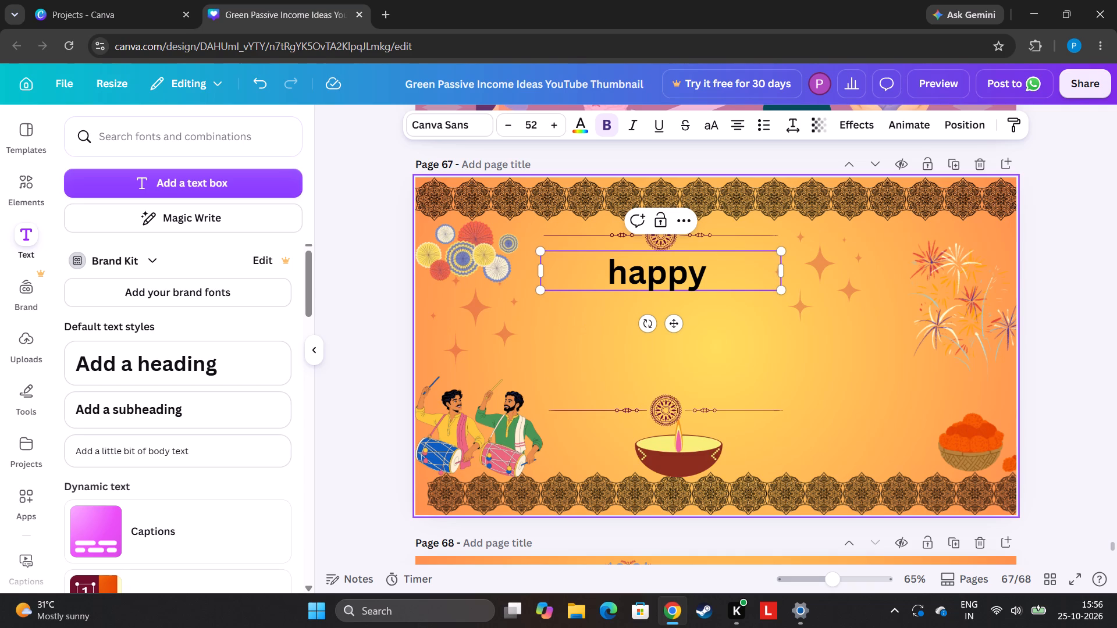
{"action": "type", "text": "sh"}
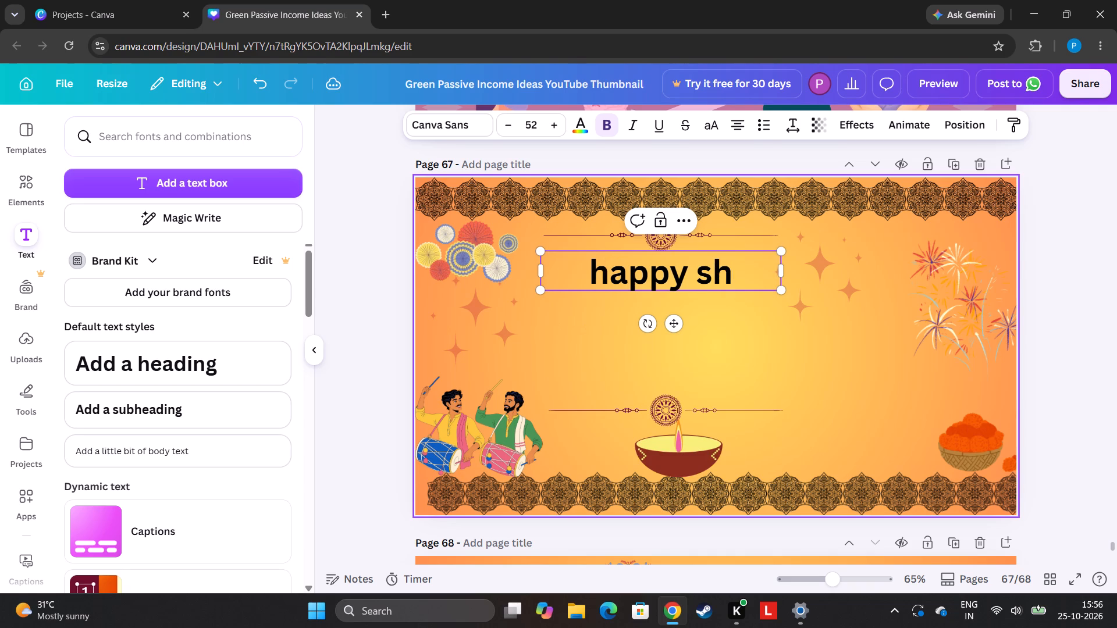
{"action": "type", "text": "ara"}
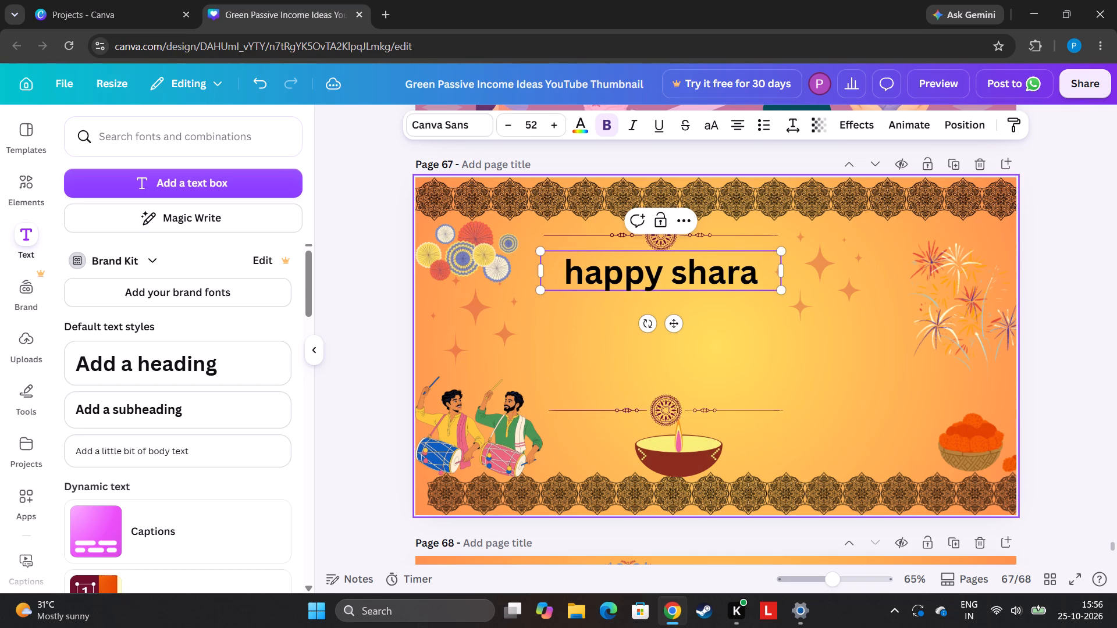
{"action": "type", "text": "d"}
{"action": "key", "text": "space"}
{"action": "key", "text": "p"}
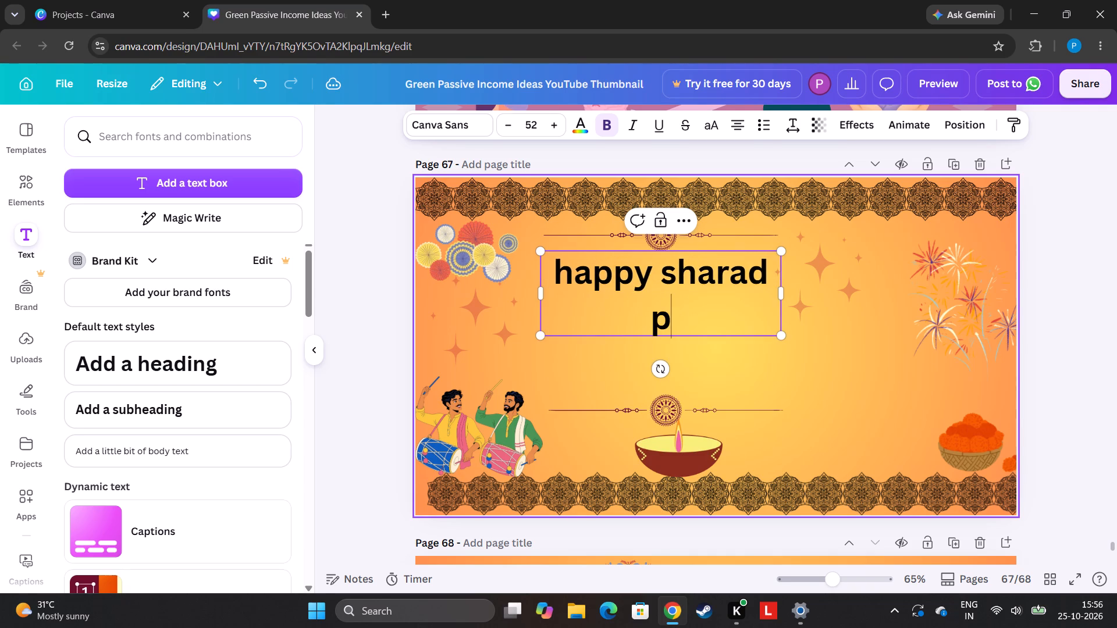
{"action": "key", "text": "u"}
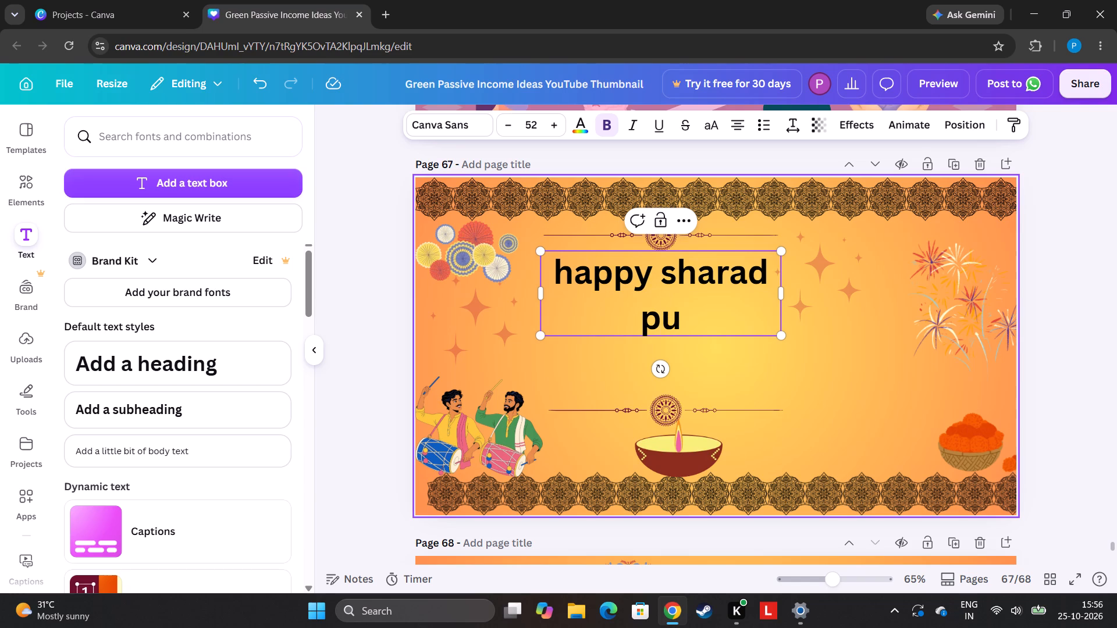
{"action": "key", "text": "r"}
{"action": "type", "text": "nima"}
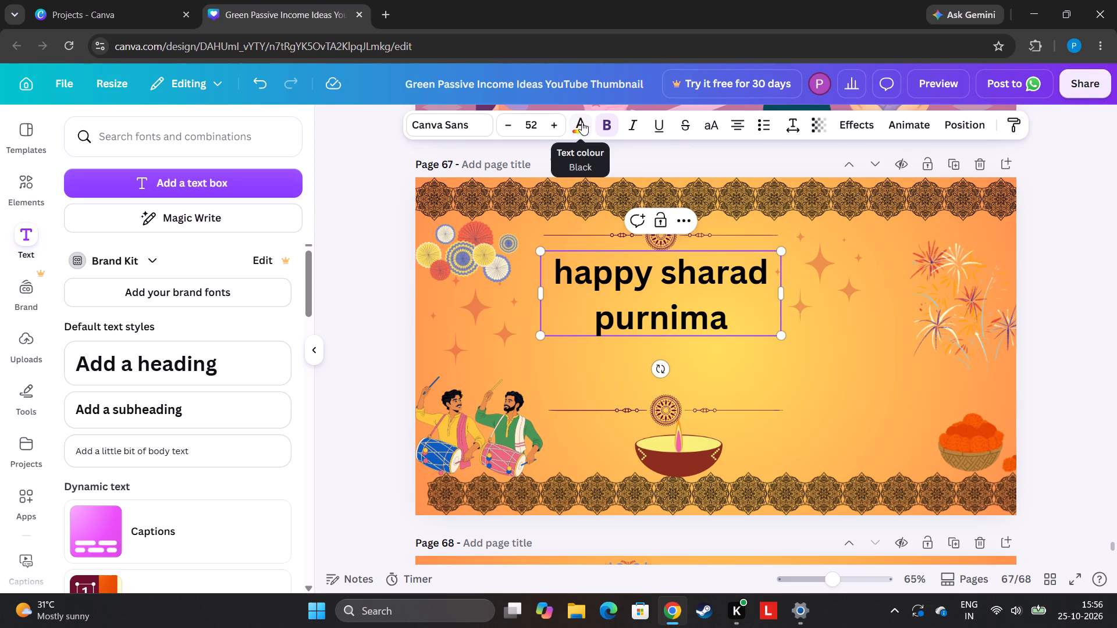
Convert the heading to uppercase and tighten its line spacing so the three lines sit closer together.
{"action": "left_click", "coordinate": [718, 123]}
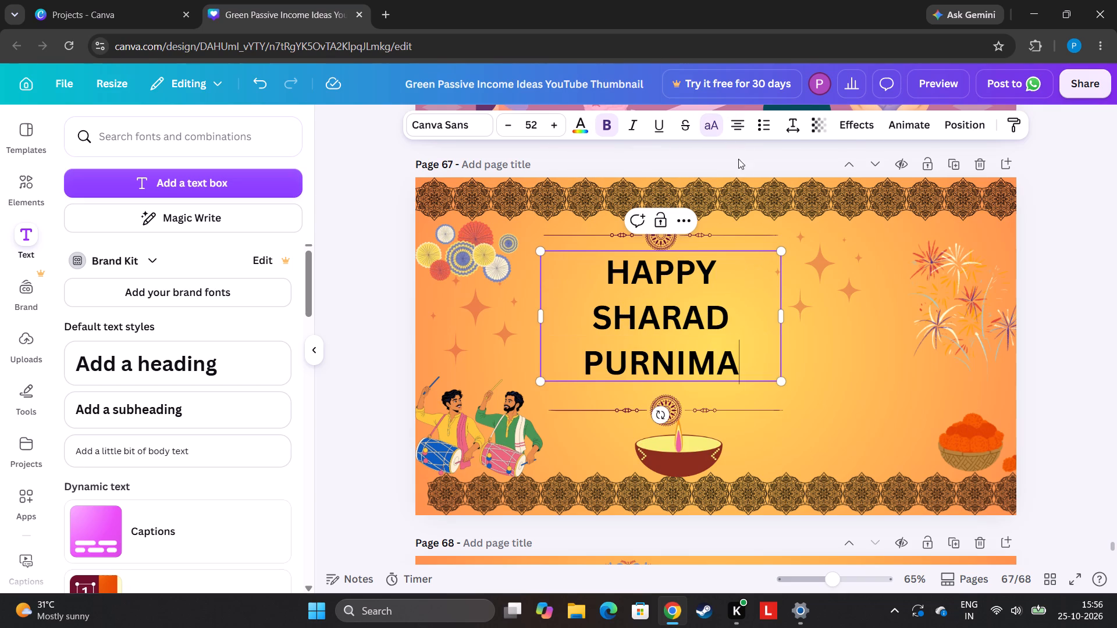
{"action": "left_click", "coordinate": [786, 123]}
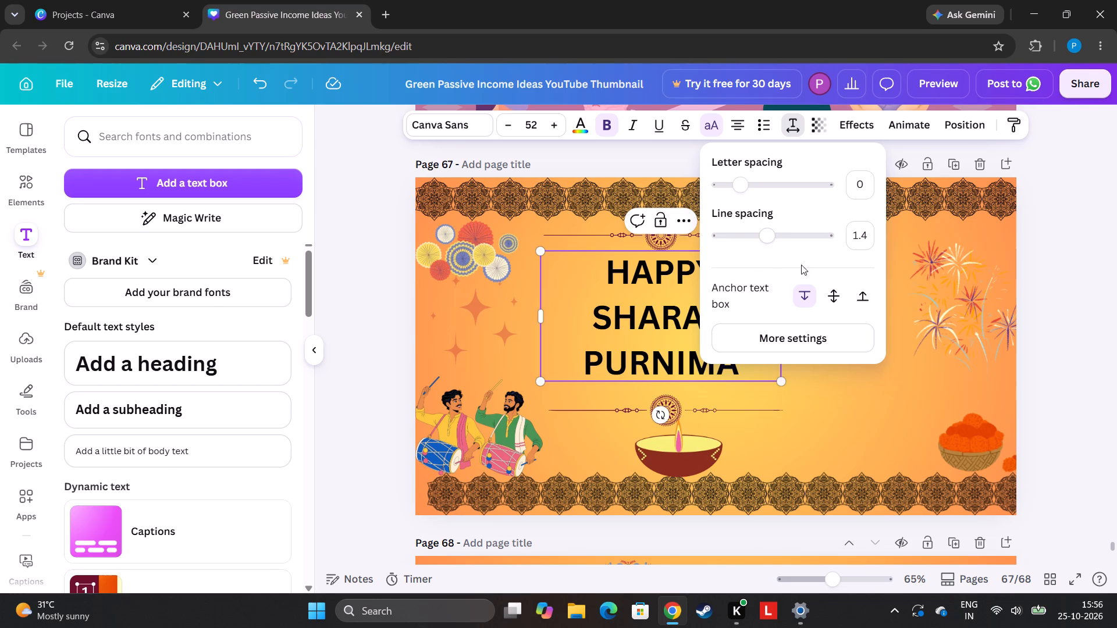
{"action": "left_click_drag", "start_coordinate": [817, 233], "coordinate": [817, 228]}
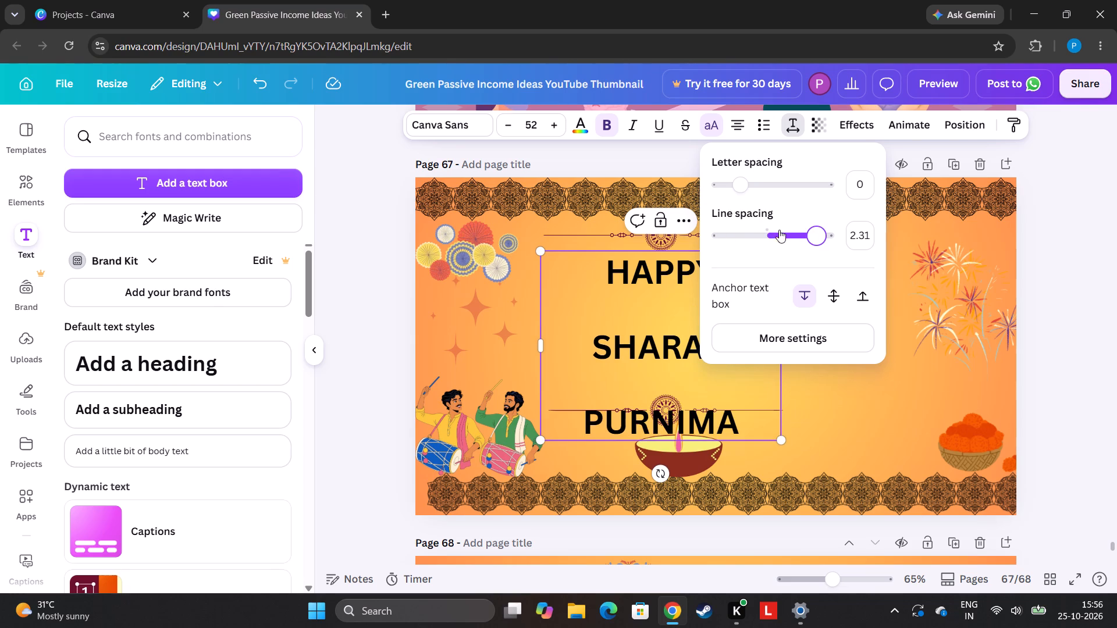
{"action": "left_click", "coordinate": [776, 228]}
{"action": "left_click", "coordinate": [757, 237]}
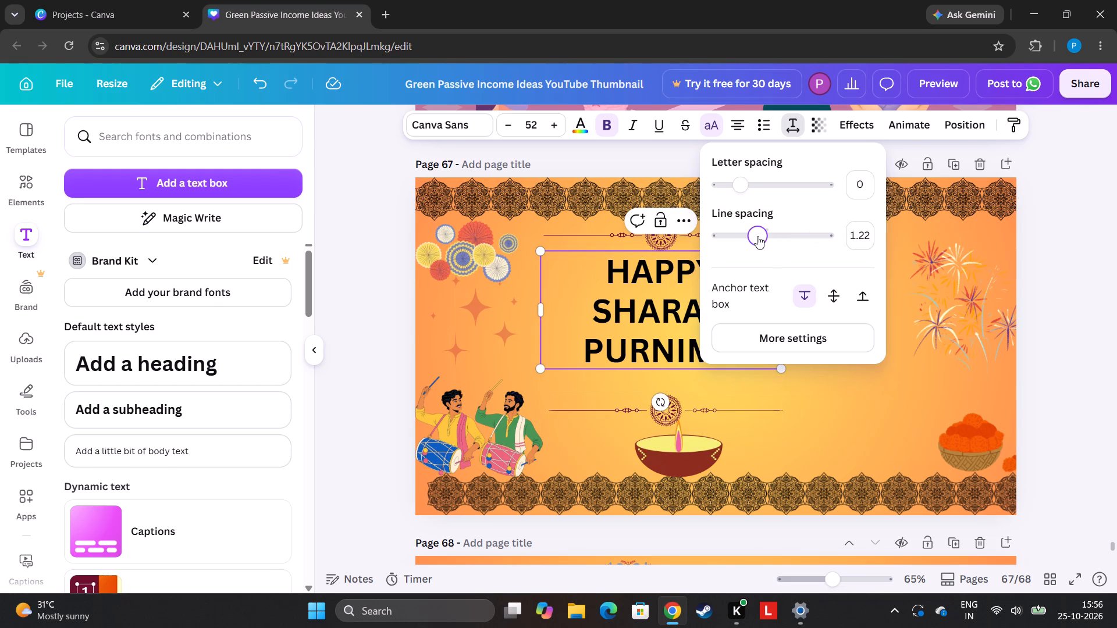
{"action": "left_click", "coordinate": [745, 234]}
{"action": "left_click", "coordinate": [1079, 284]}
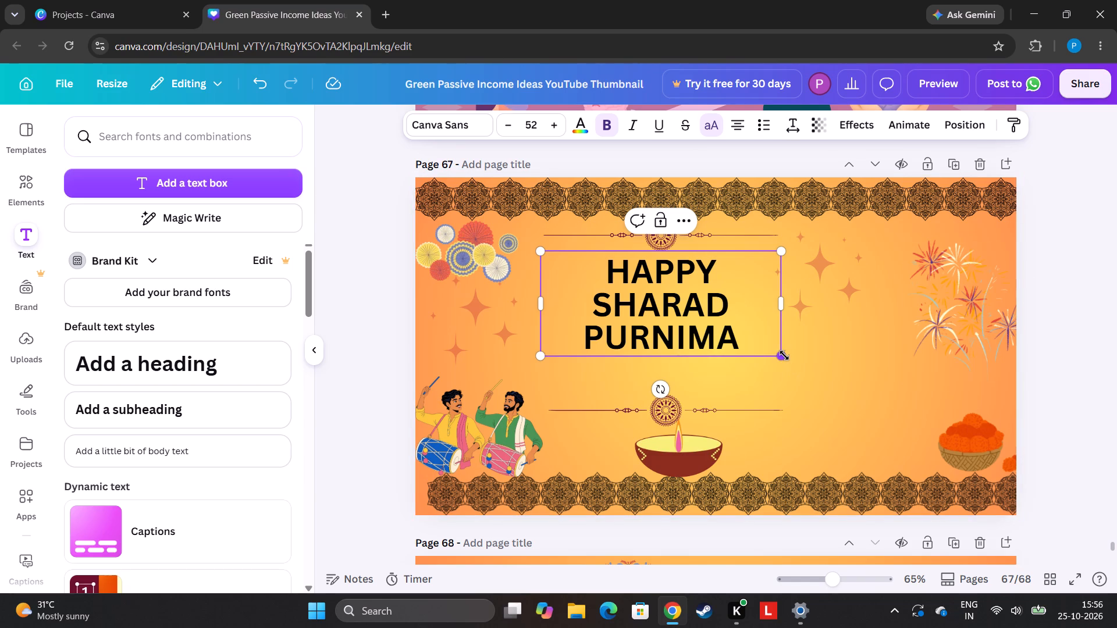
Enlarge the heading to font size 62.8 and position it midway between the upper and lower dividers.
{"action": "left_click_drag", "start_coordinate": [784, 355], "coordinate": [838, 366]}
{"action": "left_click_drag", "start_coordinate": [779, 336], "coordinate": [746, 341]}
{"action": "left_click", "coordinate": [1111, 333]}
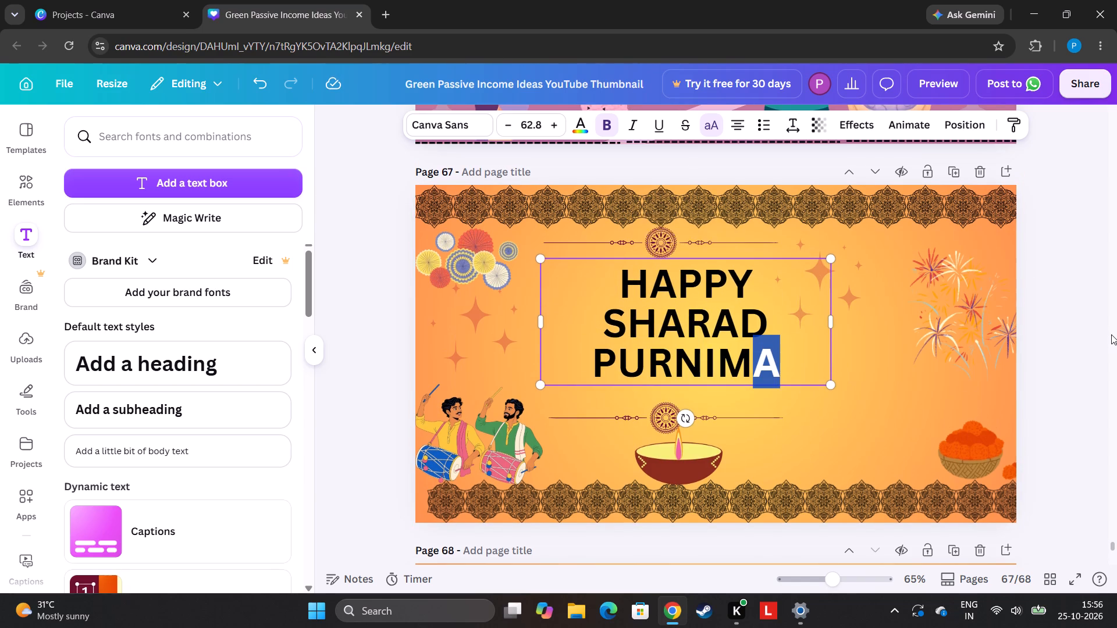
{"action": "left_click", "coordinate": [1094, 333]}
{"action": "left_click_drag", "start_coordinate": [652, 340], "coordinate": [650, 333]}
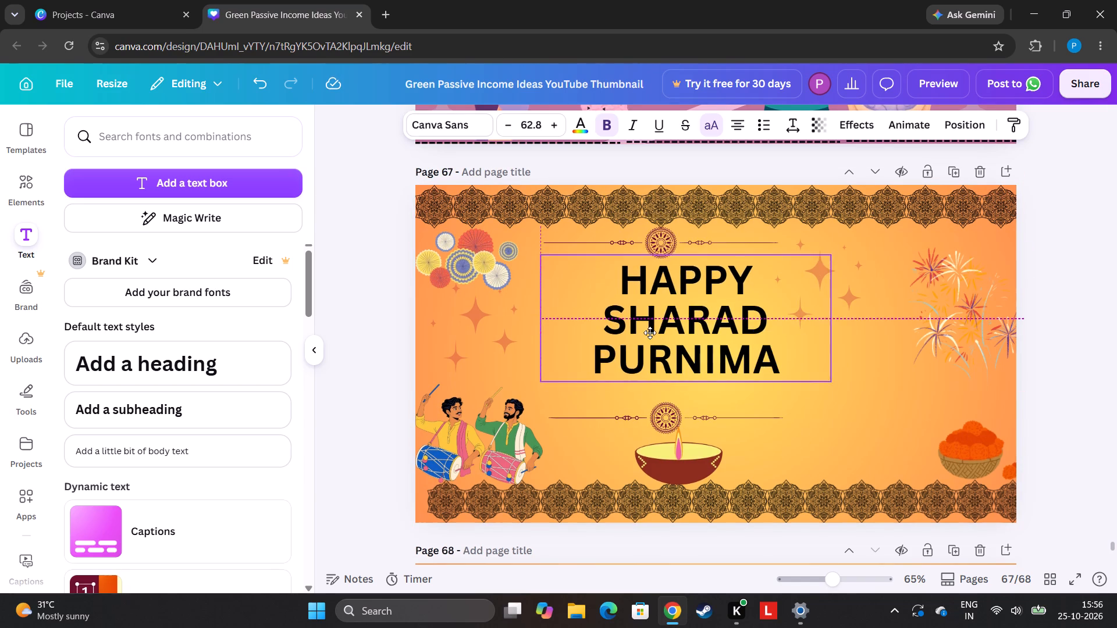
{"action": "left_click_drag", "start_coordinate": [650, 333], "coordinate": [610, 331]}
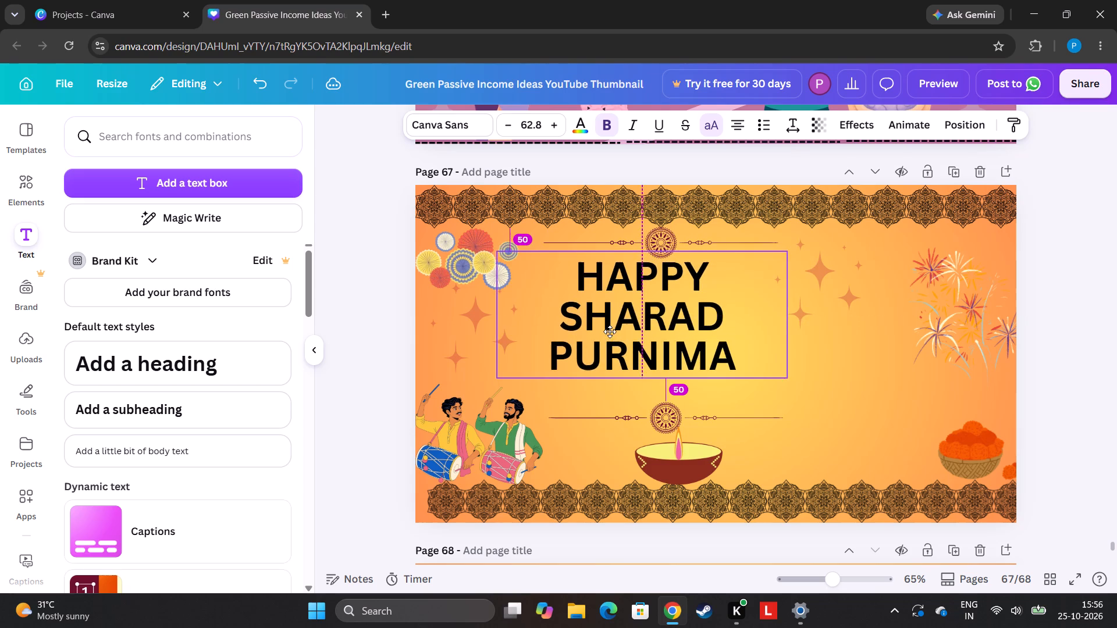
{"action": "left_click_drag", "start_coordinate": [610, 331], "coordinate": [616, 334]}
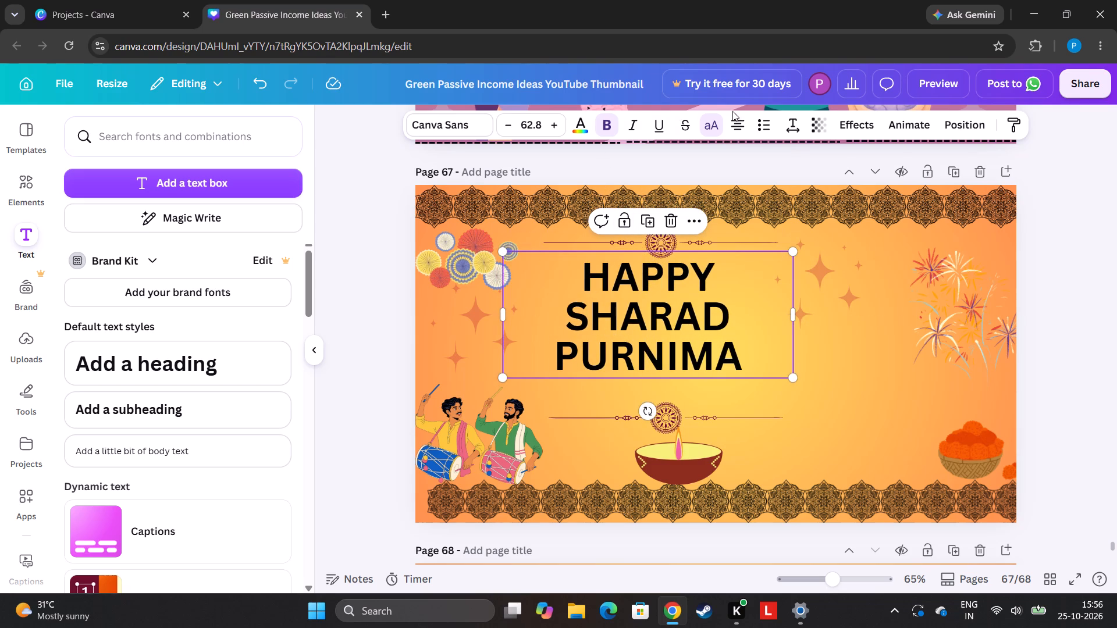
Italicise the heading and recolour it purple-magenta from the colours used in this design.
{"action": "left_click", "coordinate": [631, 124]}
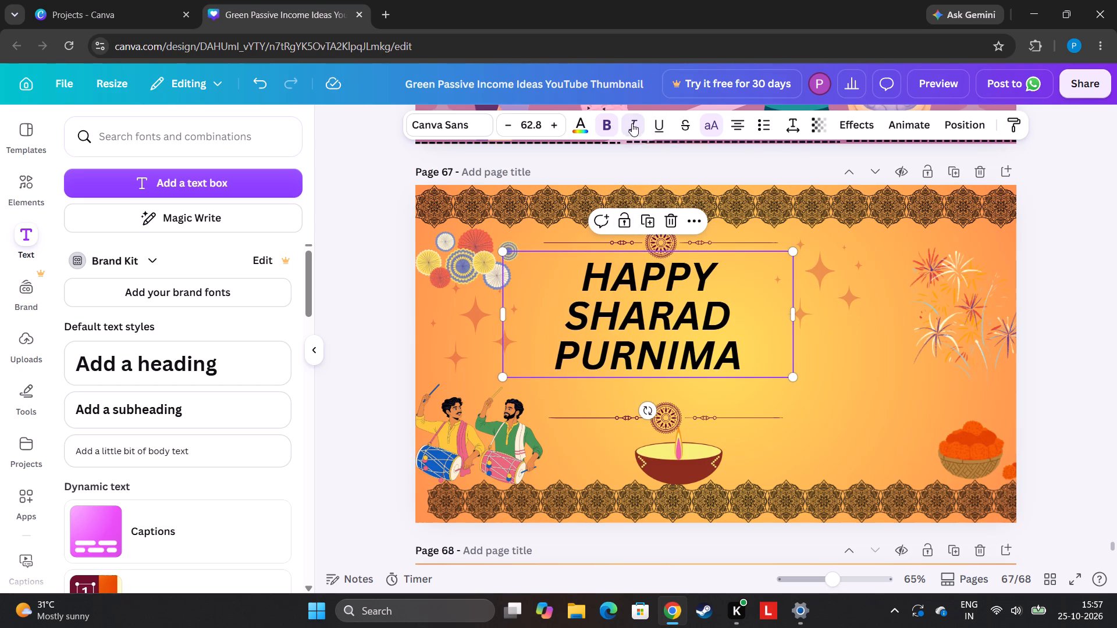
{"action": "left_click", "coordinate": [578, 125]}
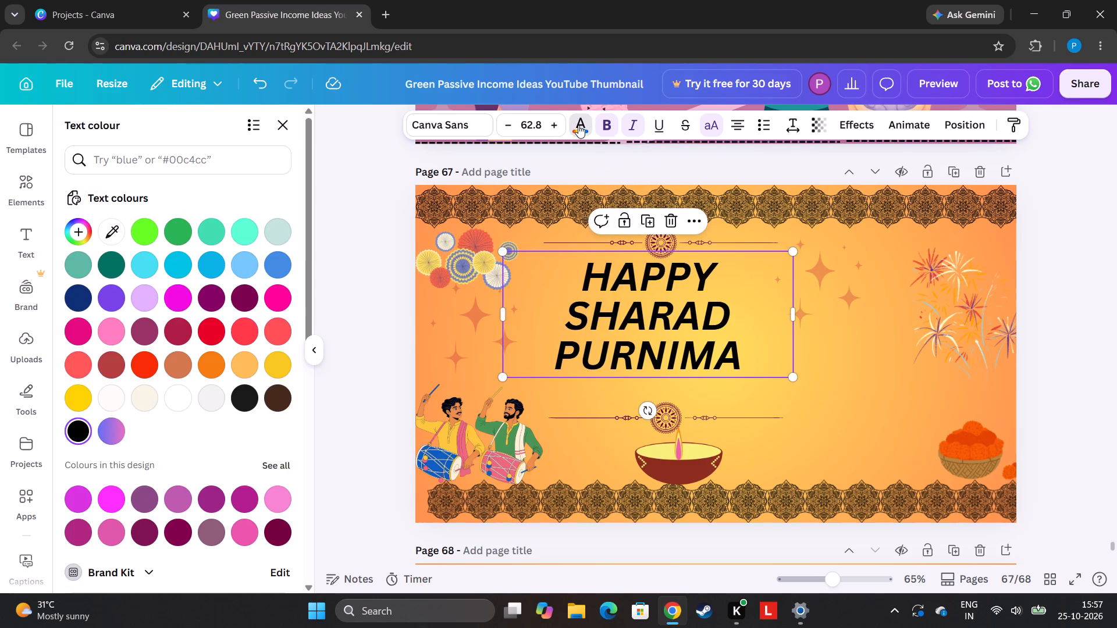
{"action": "left_click", "coordinate": [243, 266]}
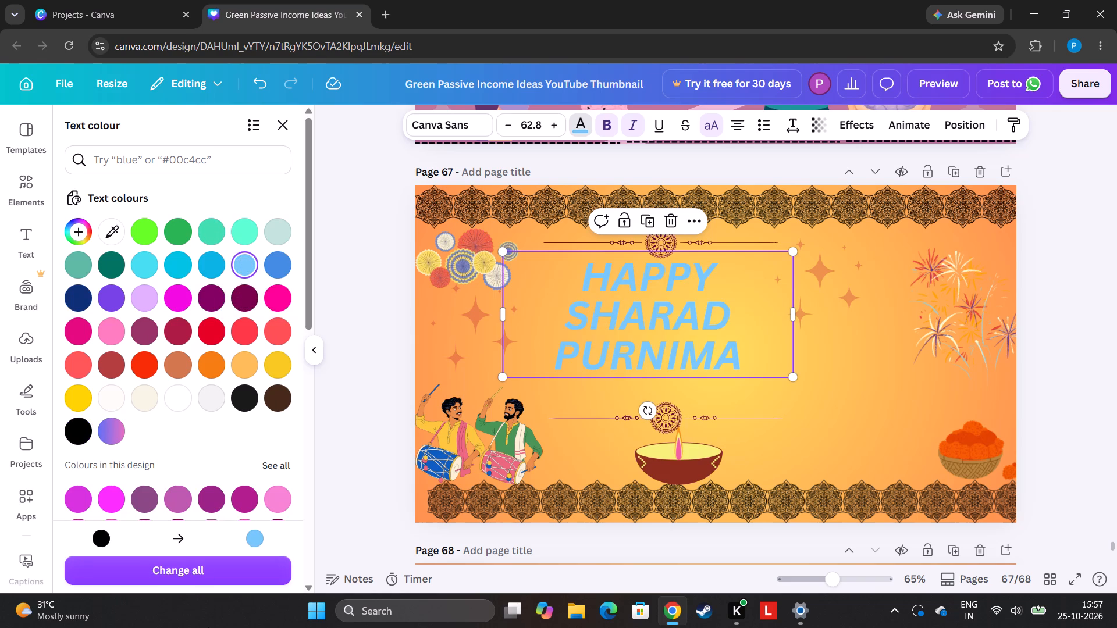
{"action": "left_click", "coordinate": [241, 509]}
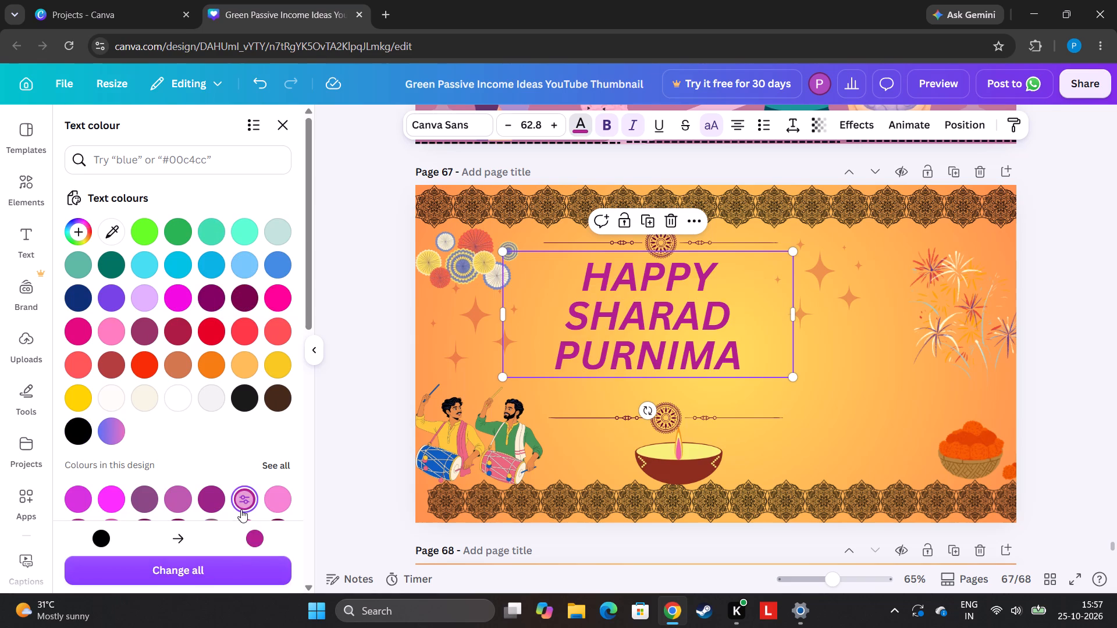
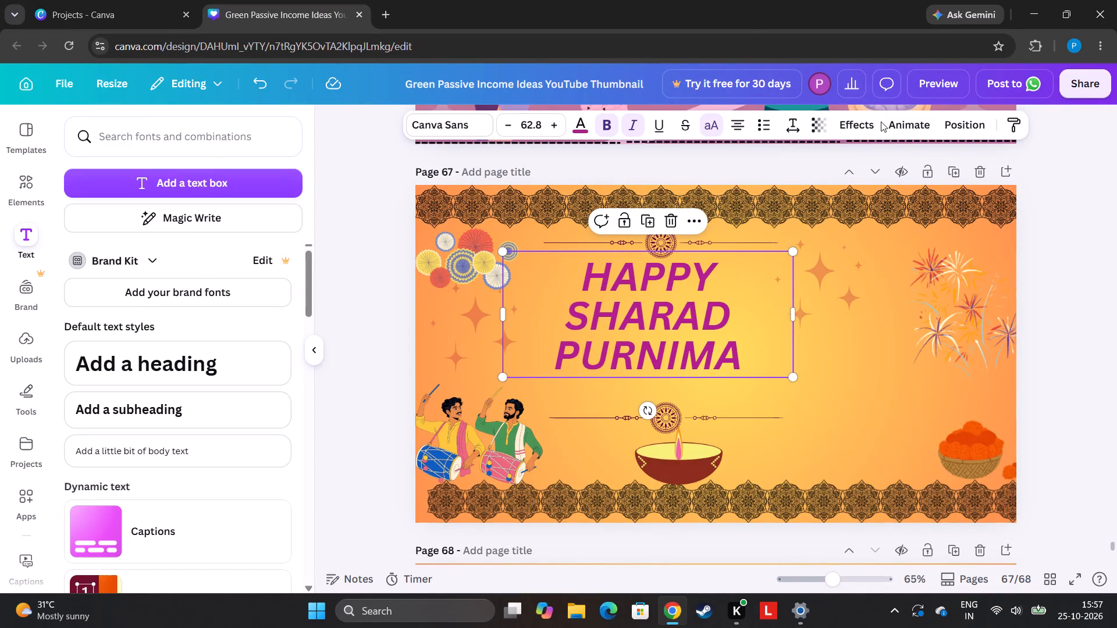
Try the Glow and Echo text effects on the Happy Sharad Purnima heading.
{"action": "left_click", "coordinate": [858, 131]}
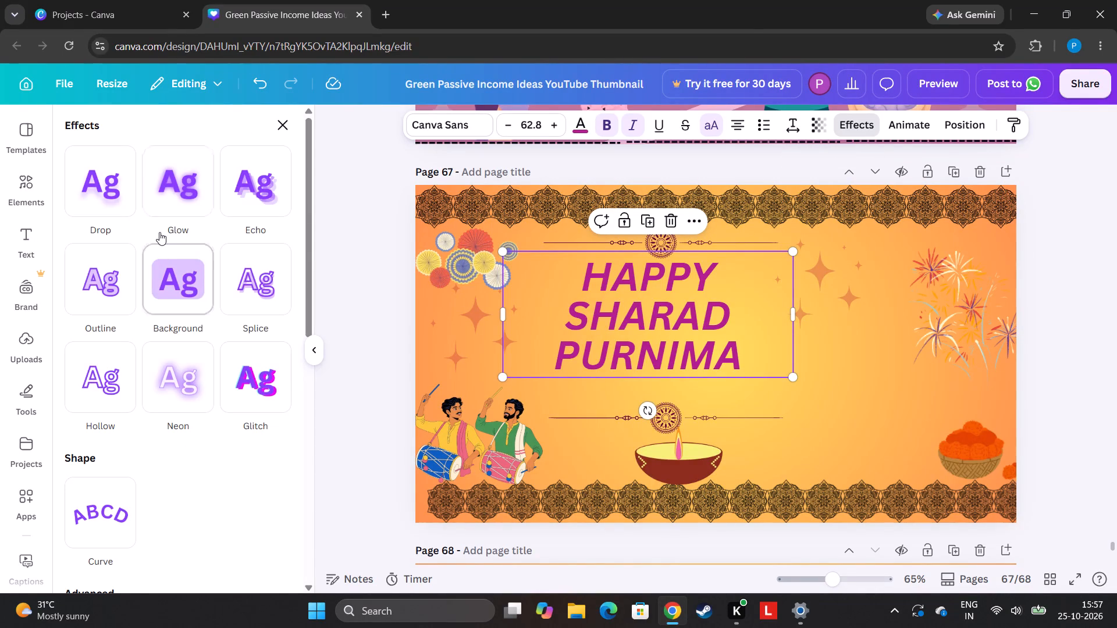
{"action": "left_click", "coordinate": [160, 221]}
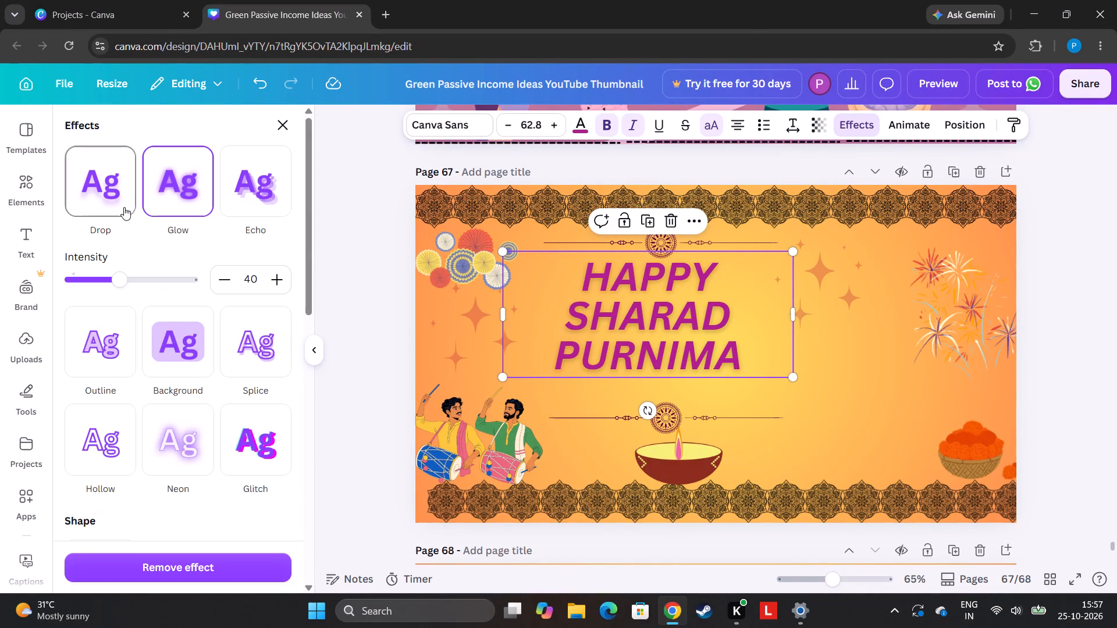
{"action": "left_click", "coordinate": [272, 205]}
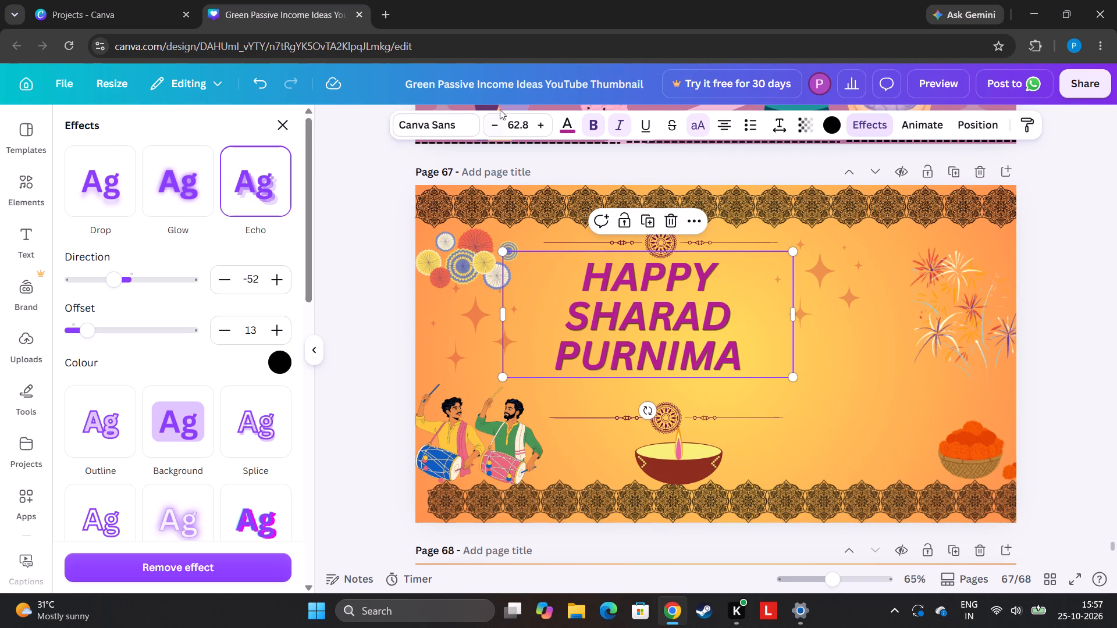
Try several text colours on the heading and settle on a purple-magenta from the colours used in this design.
{"action": "left_click", "coordinate": [565, 129]}
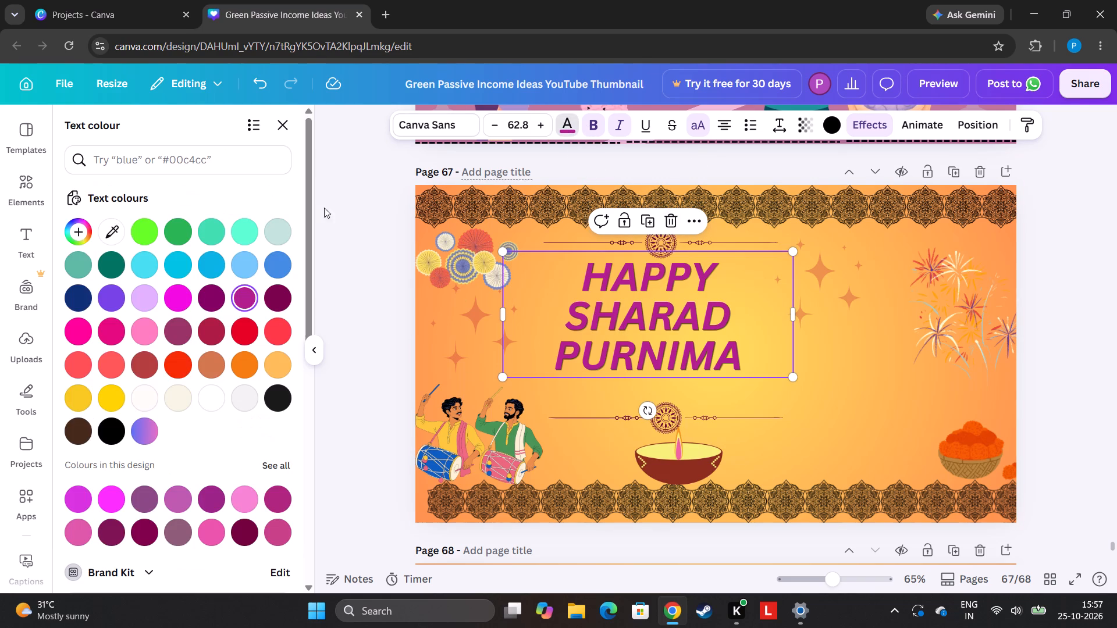
{"action": "left_click", "coordinate": [282, 231]}
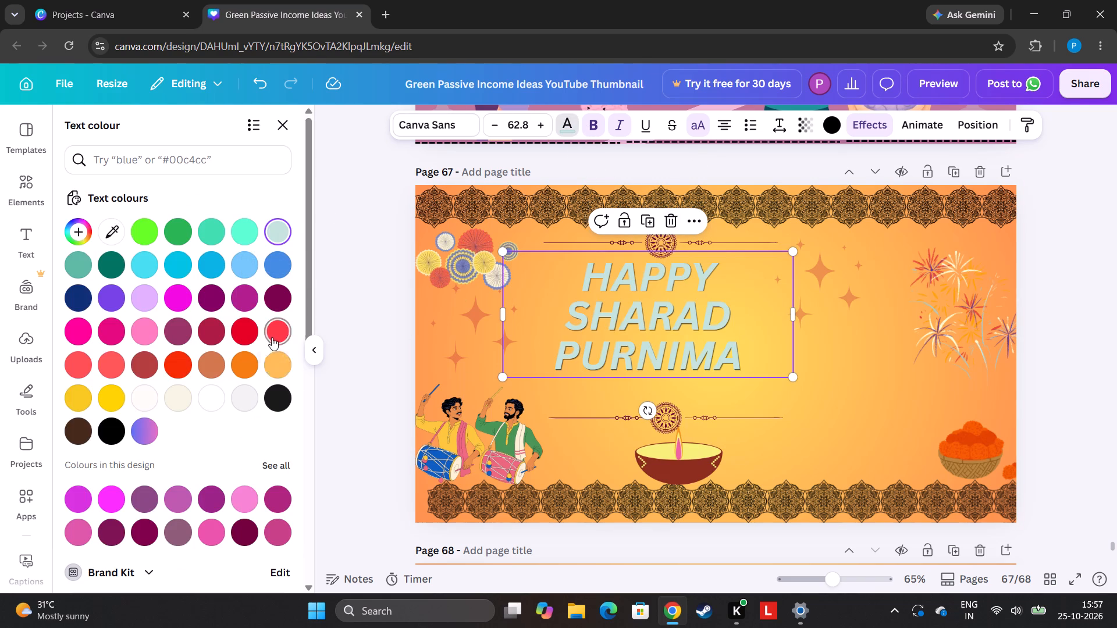
{"action": "left_click", "coordinate": [272, 336]}
{"action": "left_click", "coordinate": [180, 356]}
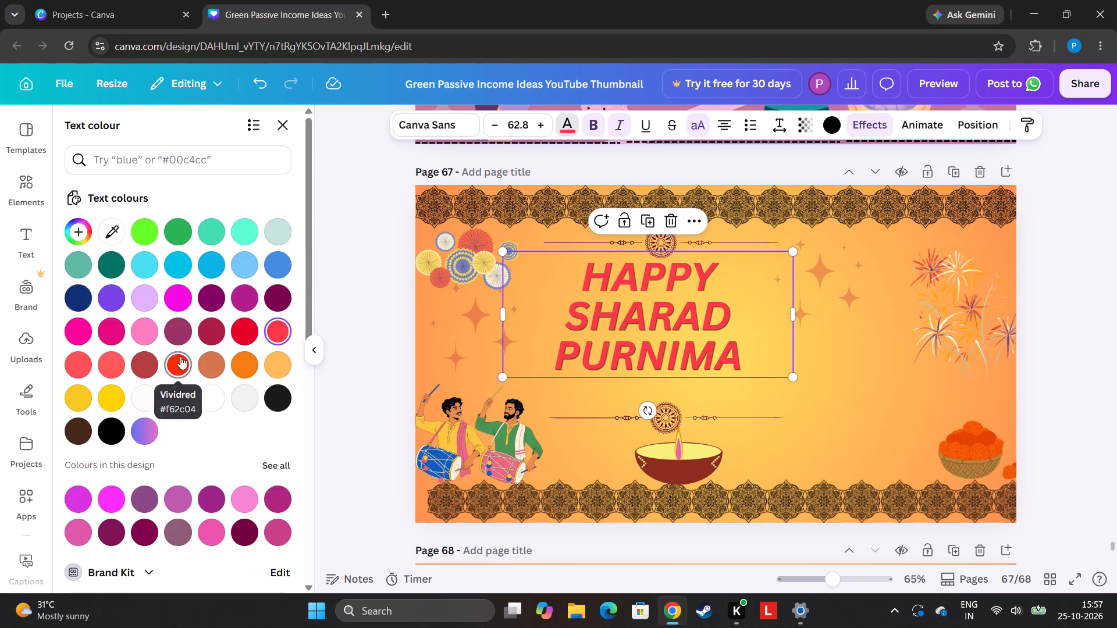
{"action": "left_click", "coordinate": [114, 367]}
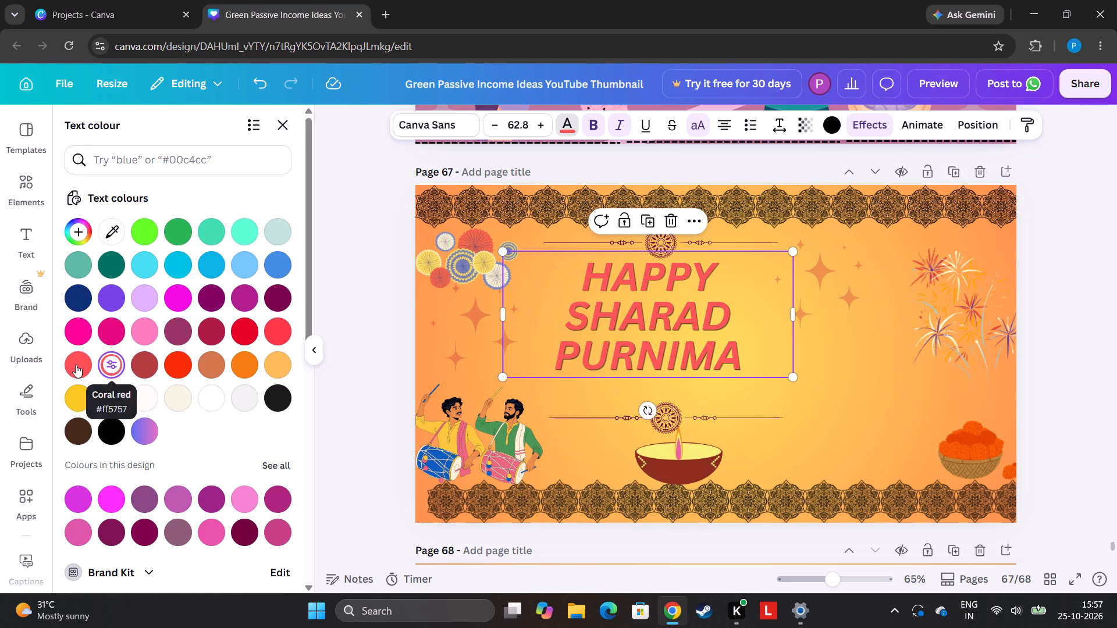
{"action": "left_click", "coordinate": [73, 365]}
{"action": "left_click", "coordinate": [80, 329]}
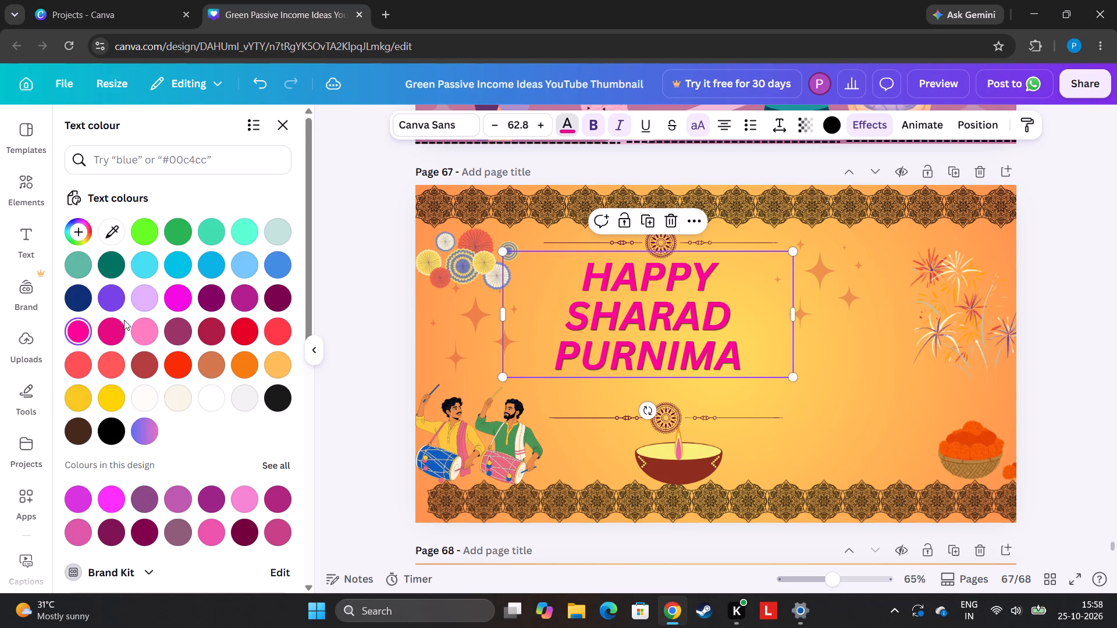
{"action": "left_click", "coordinate": [112, 309]}
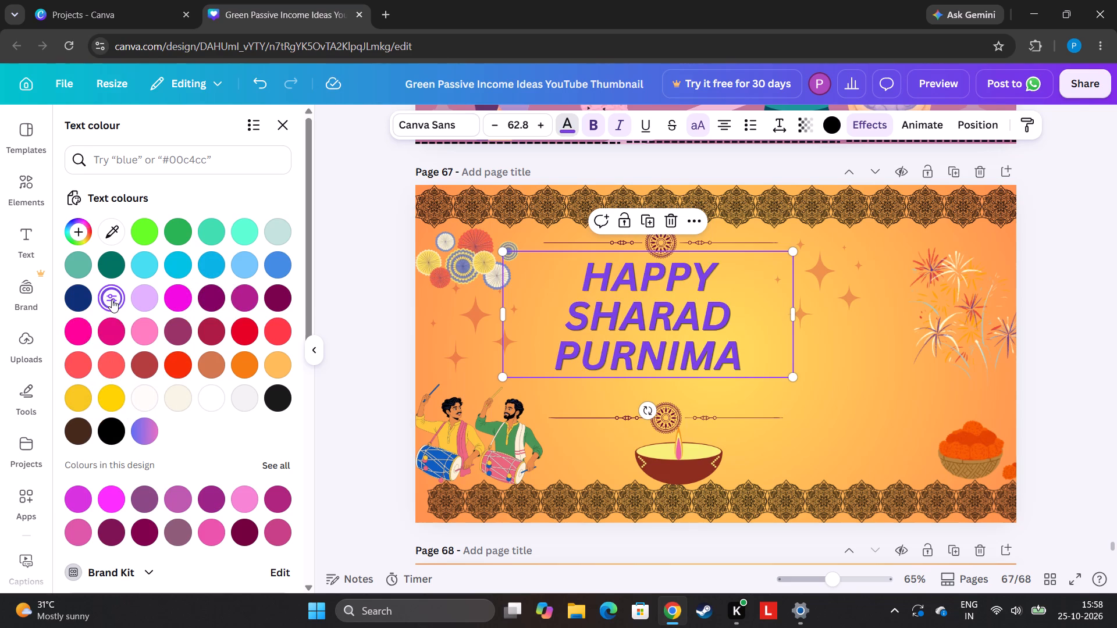
{"action": "left_click", "coordinate": [73, 302]}
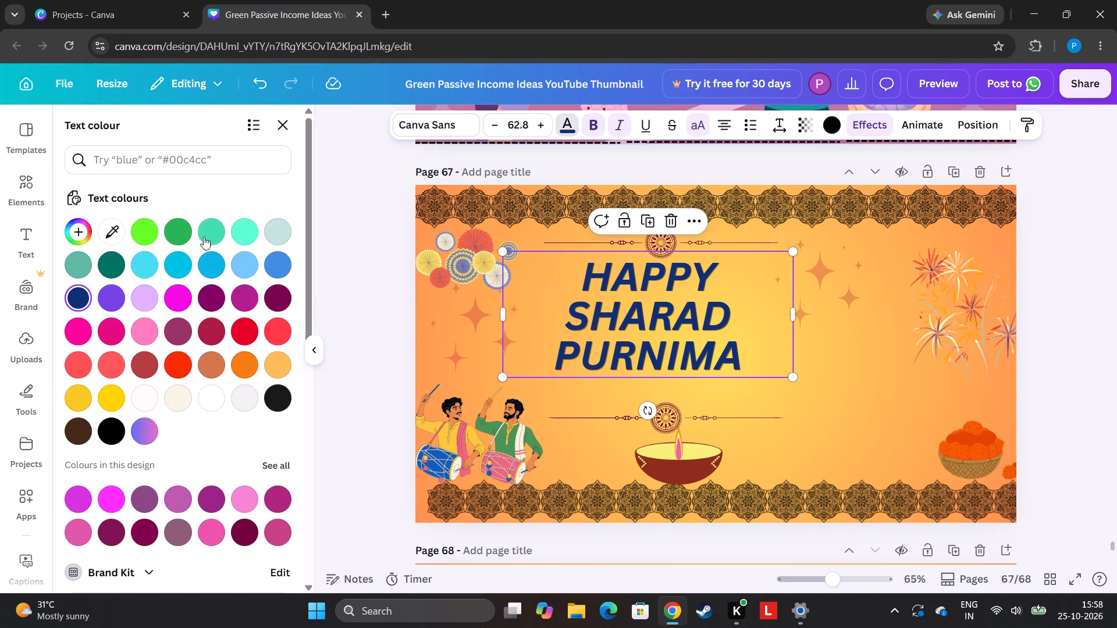
{"action": "left_click", "coordinate": [175, 259]}
{"action": "left_click", "coordinate": [262, 263]}
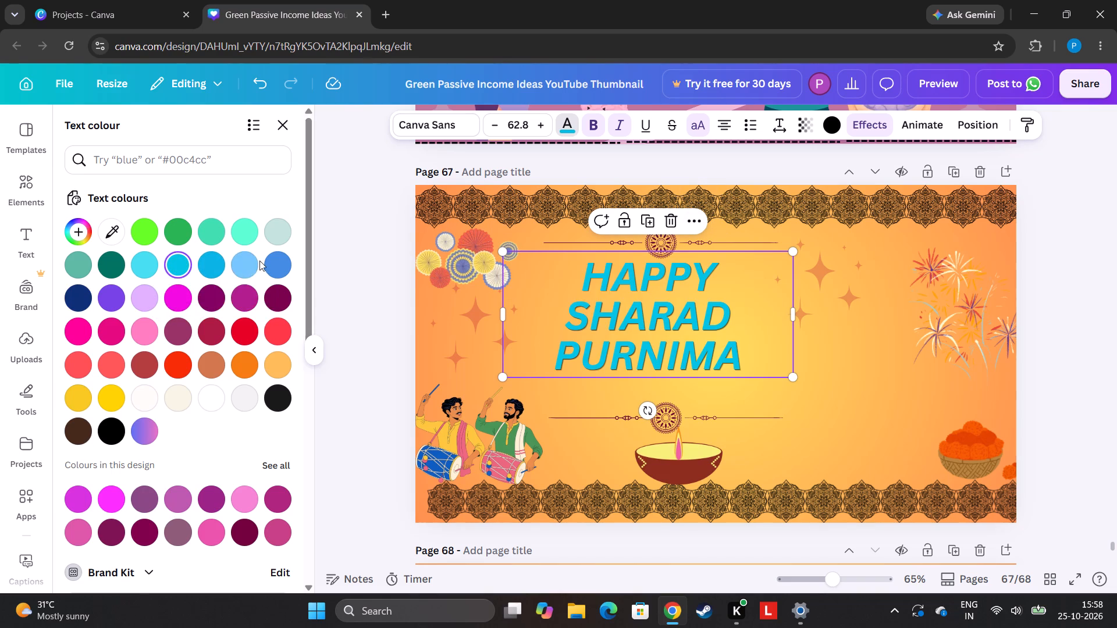
{"action": "left_click", "coordinate": [250, 265]}
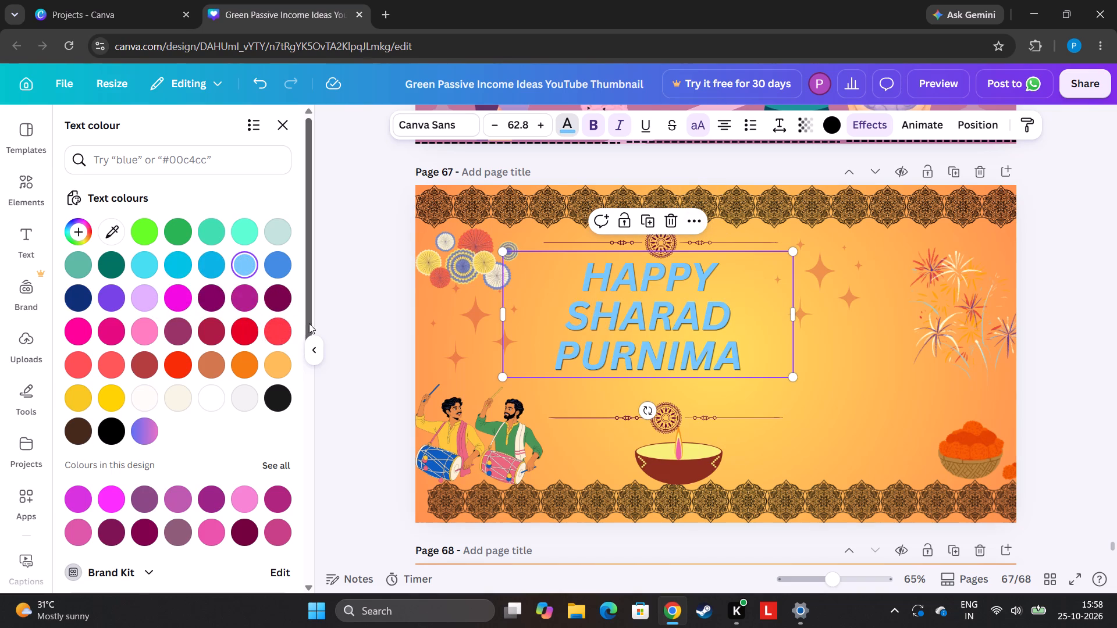
{"action": "left_click", "coordinate": [286, 502]}
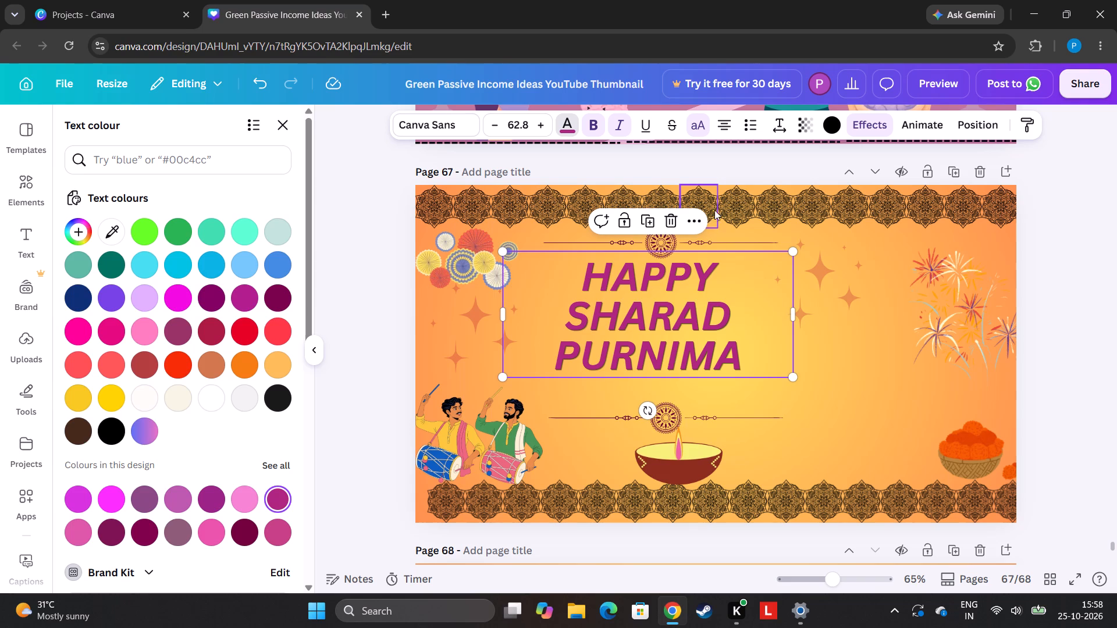
Try the Glow effect on the heading, and settle on the Outline effect instead.
{"action": "left_click", "coordinate": [876, 133]}
{"action": "left_click", "coordinate": [201, 173]}
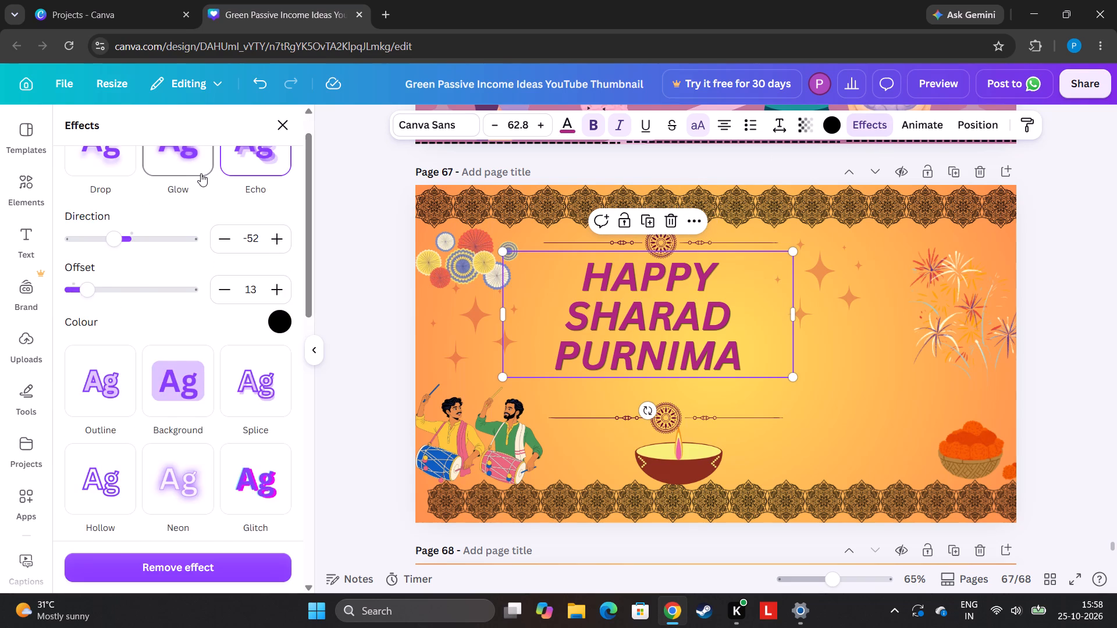
{"action": "left_click_drag", "start_coordinate": [308, 221], "coordinate": [311, 203]}
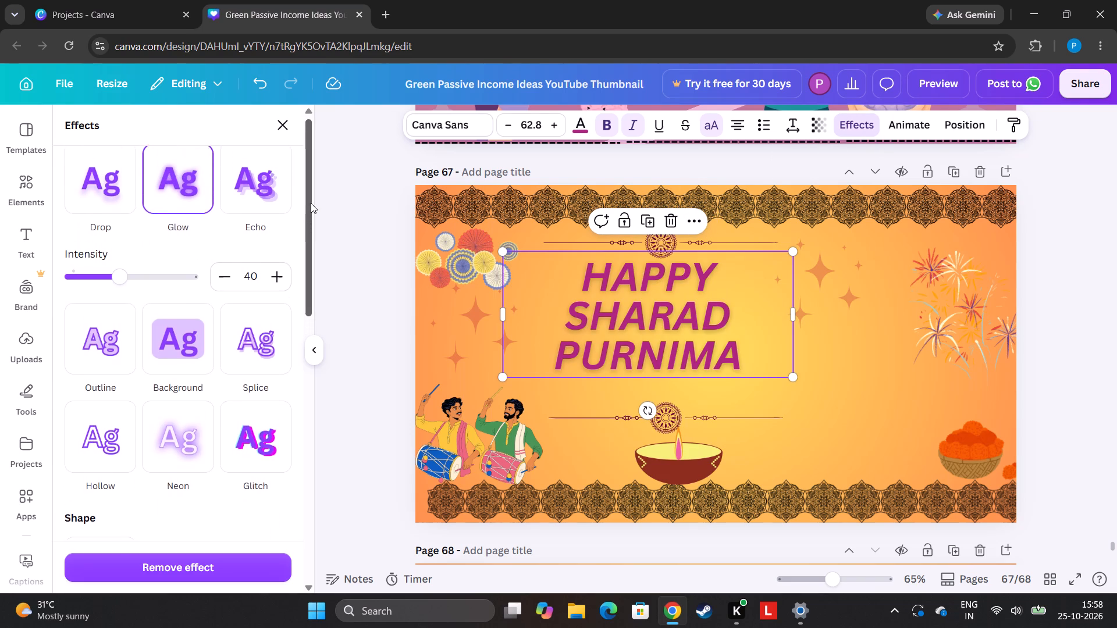
{"action": "left_click_drag", "start_coordinate": [311, 203], "coordinate": [318, 186]}
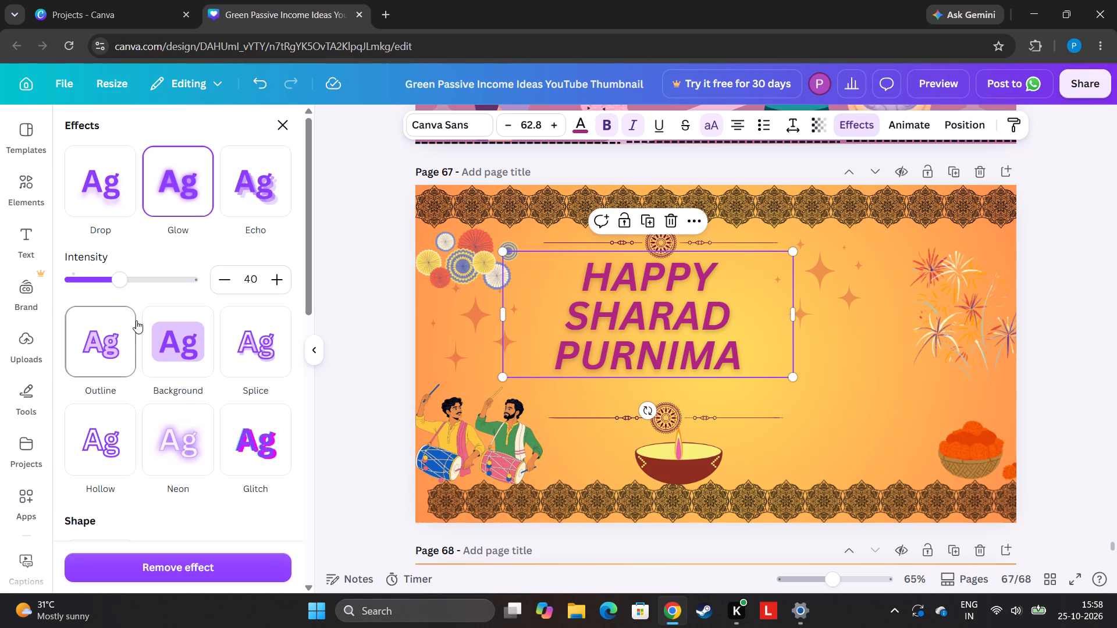
{"action": "left_click", "coordinate": [95, 342]}
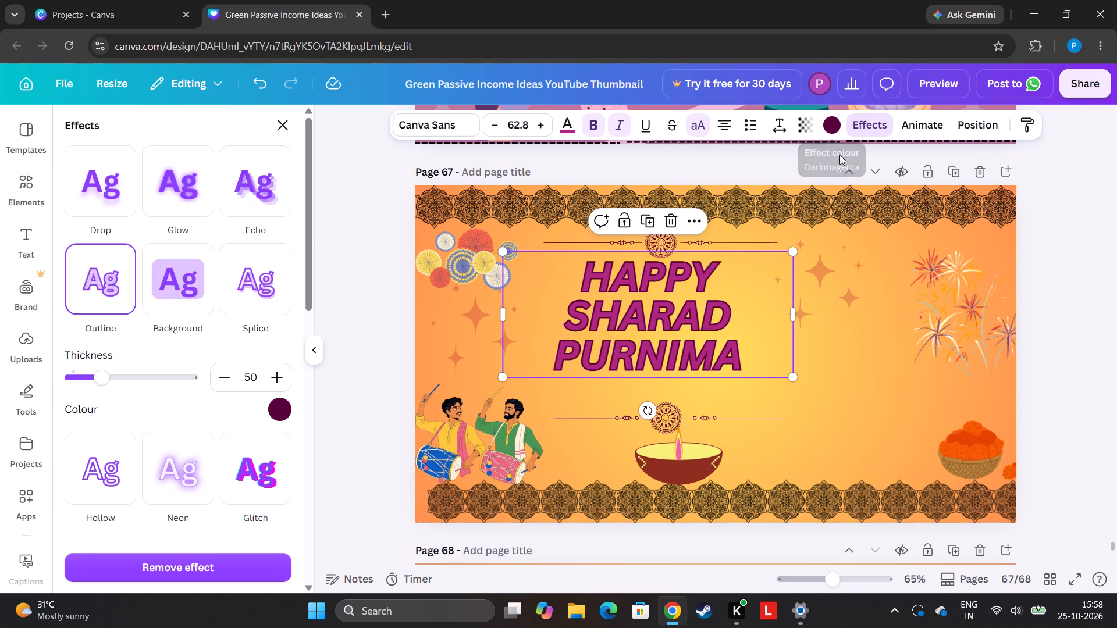
Try several outline colours on the heading and settle on dark navy from the effect colours.
{"action": "left_click", "coordinate": [829, 122]}
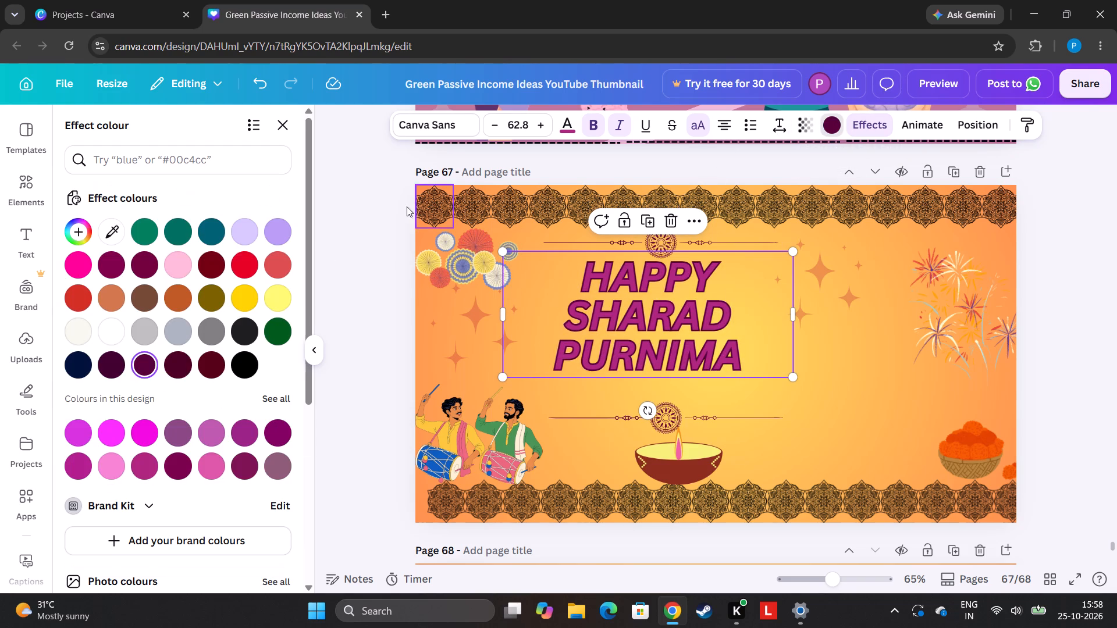
{"action": "left_click", "coordinate": [278, 228]}
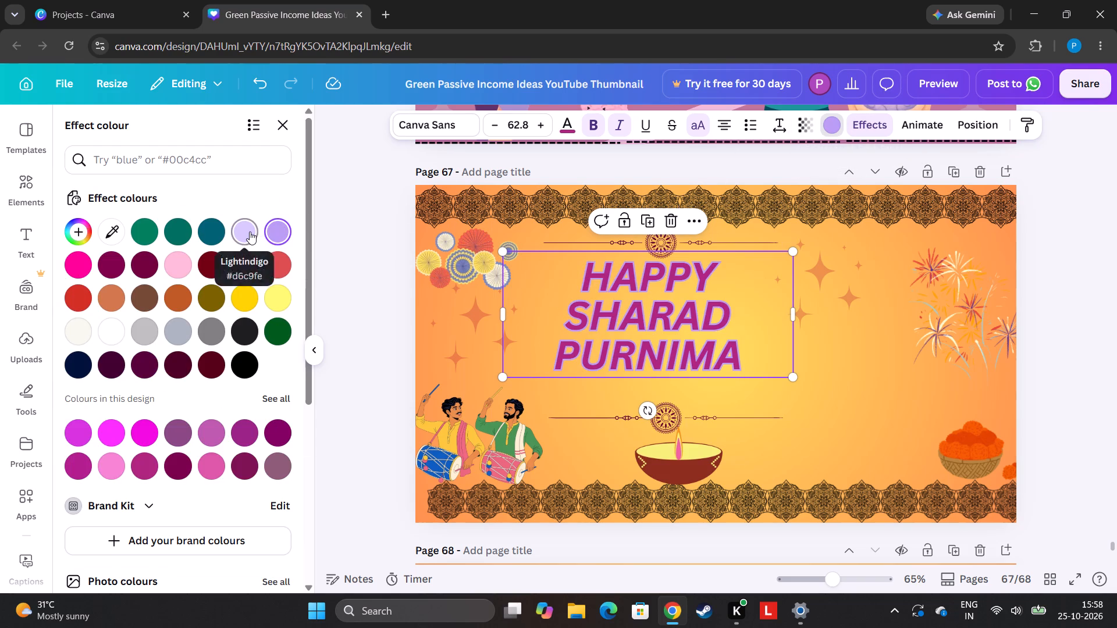
{"action": "left_click", "coordinate": [250, 231]}
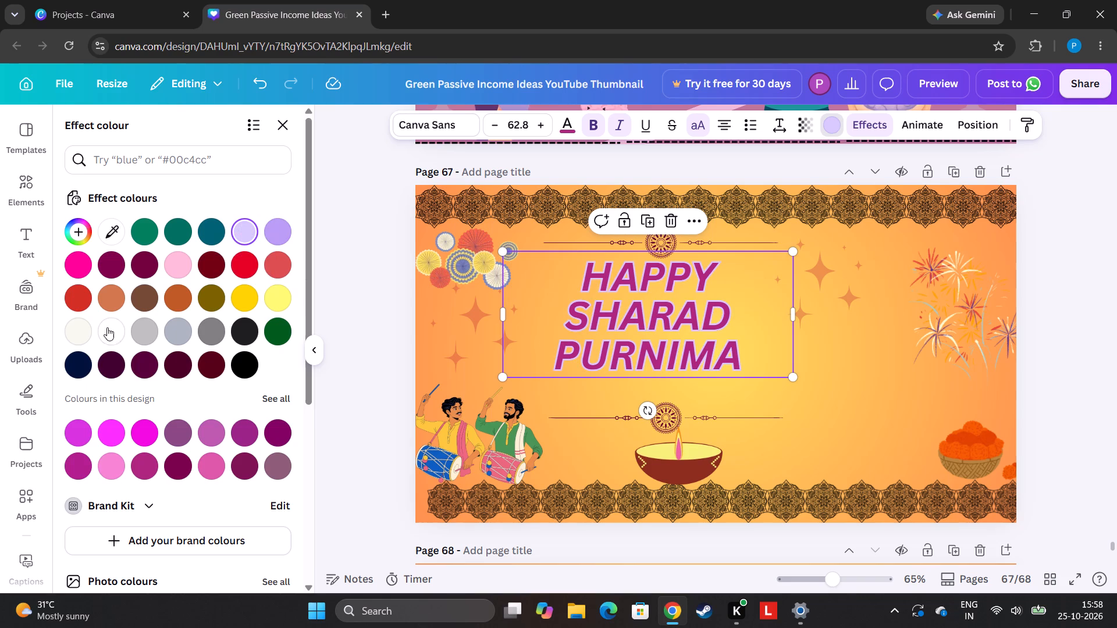
{"action": "left_click", "coordinate": [112, 319]}
{"action": "left_click", "coordinate": [77, 362]}
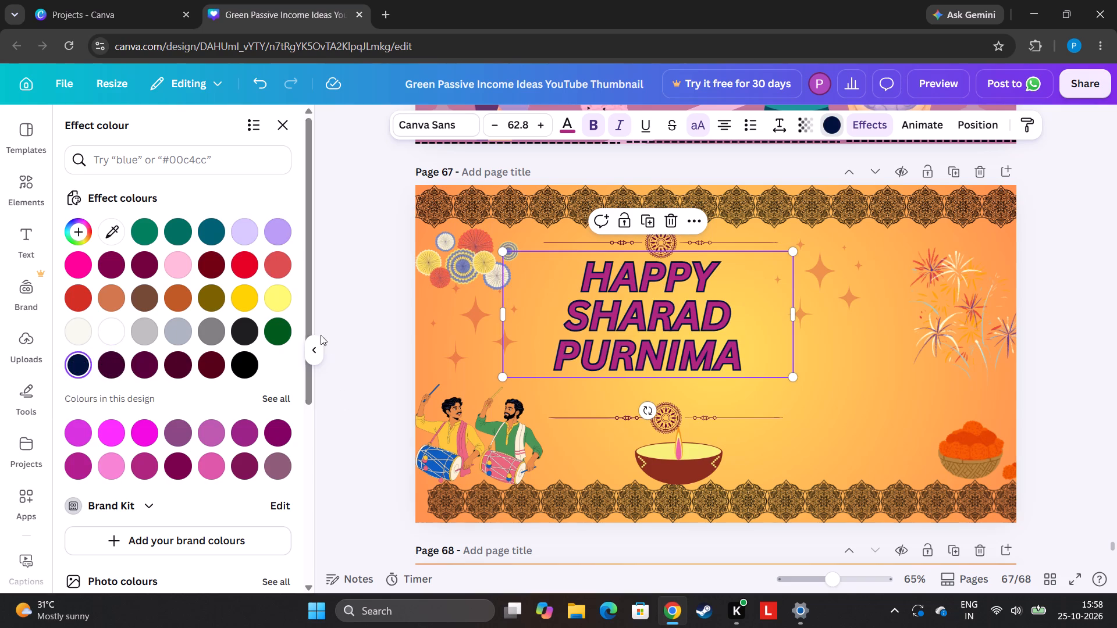
{"action": "left_click", "coordinate": [284, 298]}
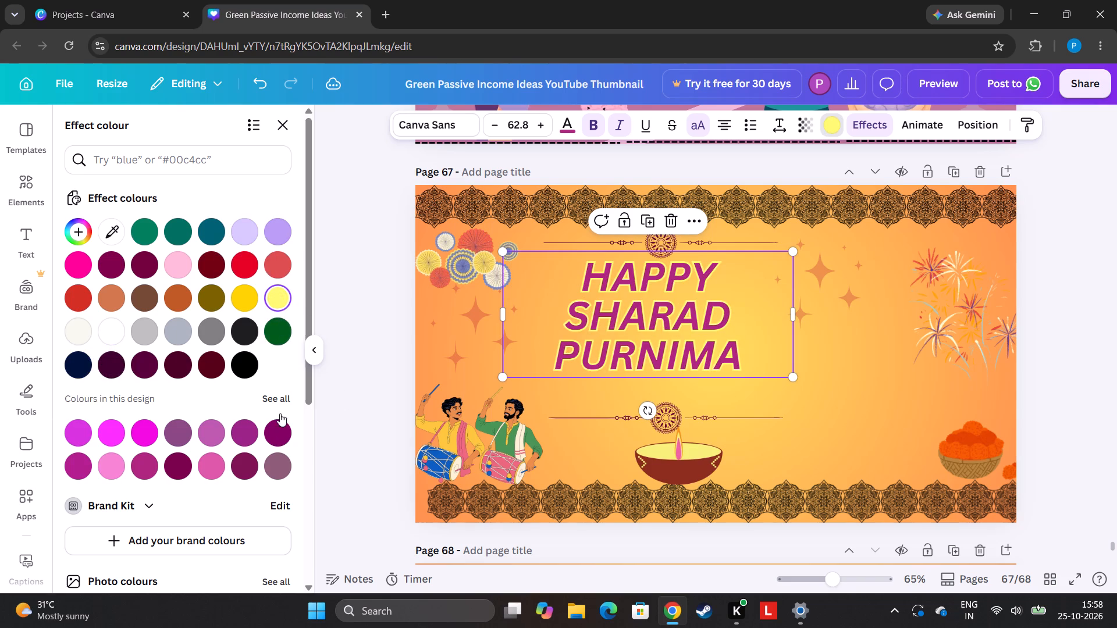
{"action": "left_click", "coordinate": [282, 429]}
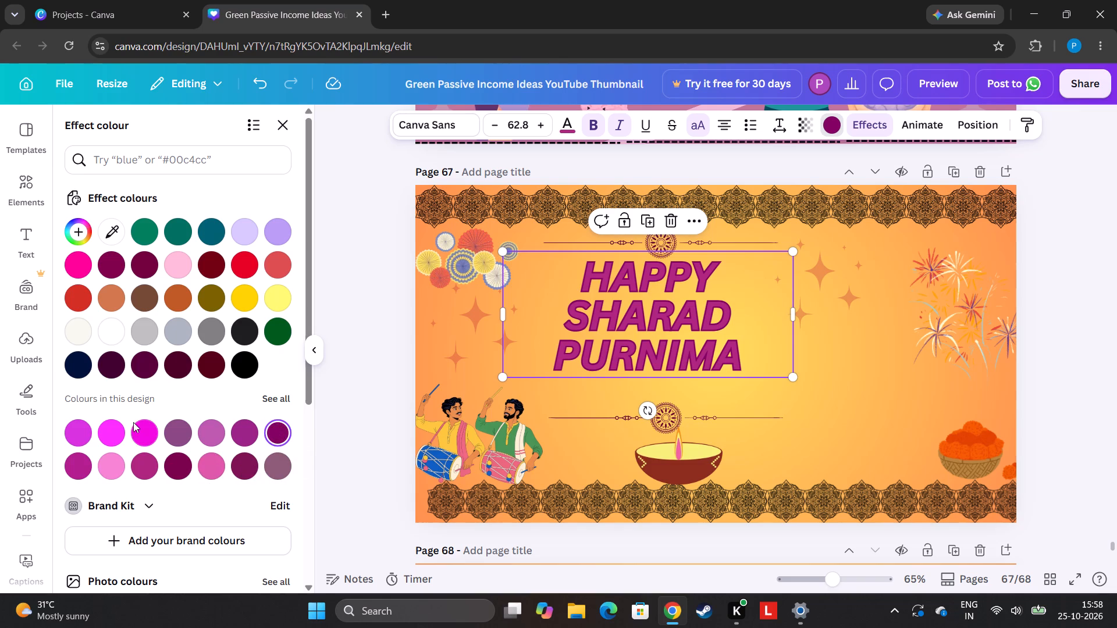
{"action": "left_click", "coordinate": [142, 426]}
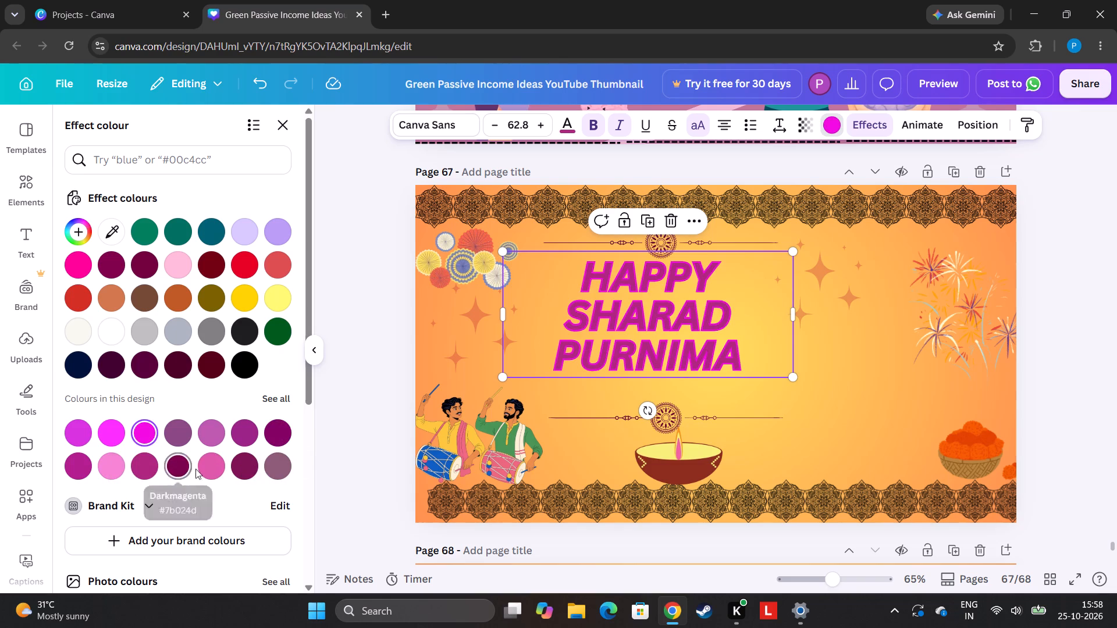
{"action": "left_click", "coordinate": [212, 459]}
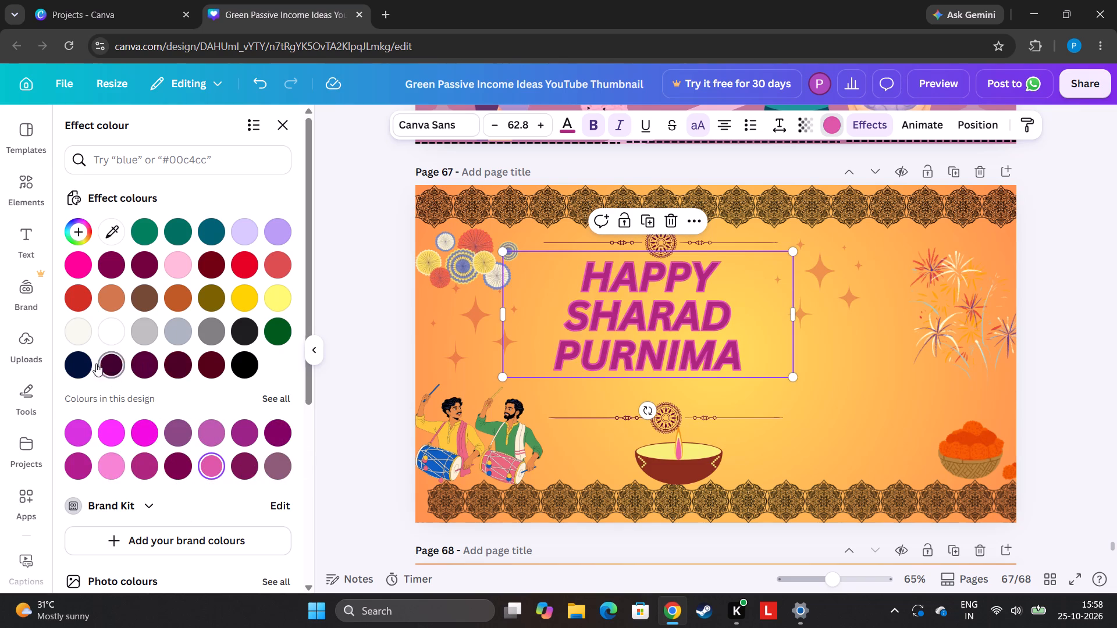
{"action": "left_click", "coordinate": [83, 365]}
{"action": "left_click", "coordinate": [339, 351]}
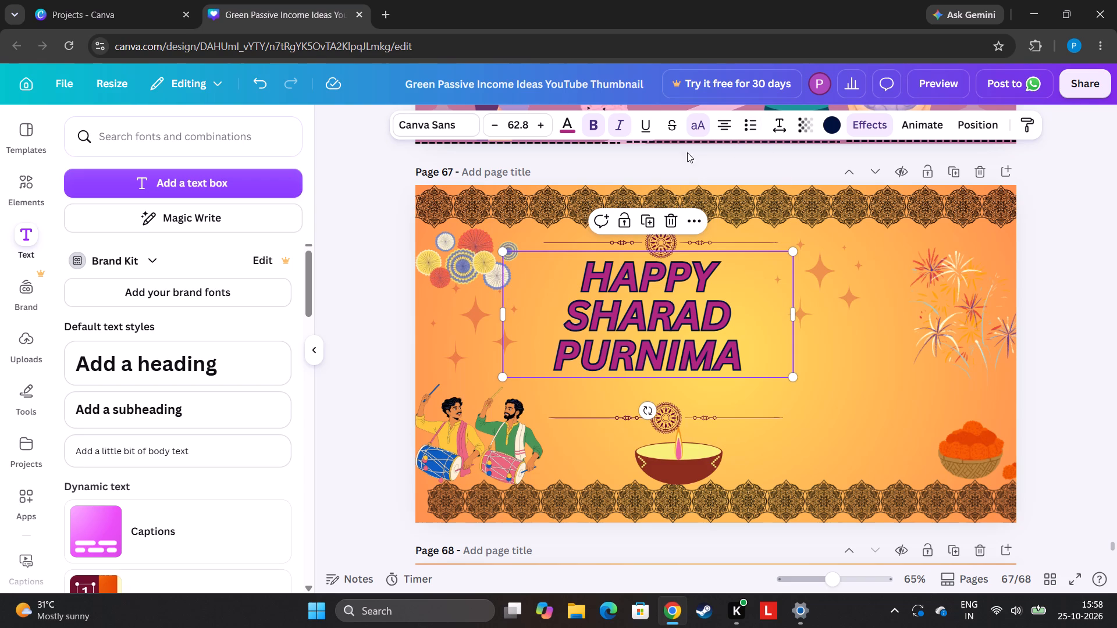
Thicken the heading's outline, trying different thicknesses and settling on 129.
{"action": "left_click", "coordinate": [859, 124]}
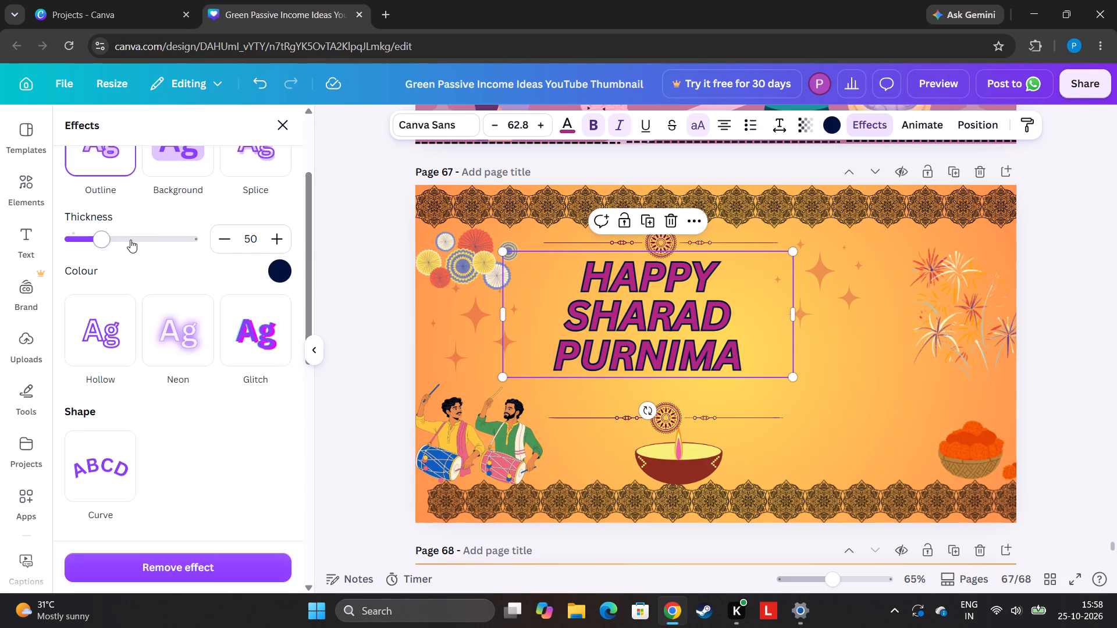
{"action": "left_click", "coordinate": [130, 240]}
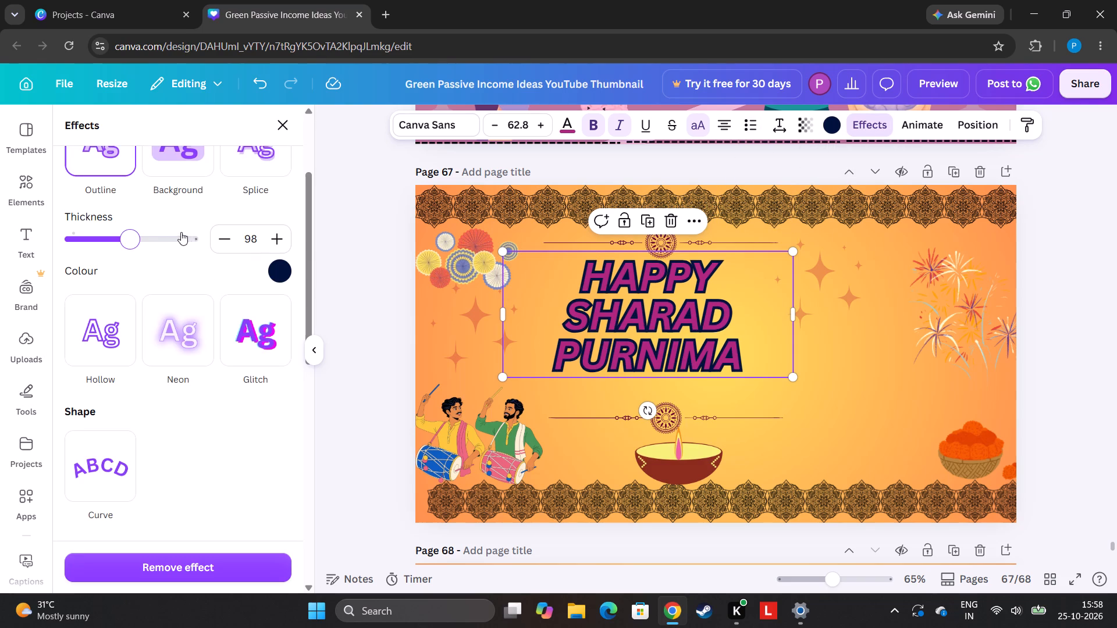
{"action": "left_click", "coordinate": [181, 232]}
{"action": "left_click", "coordinate": [173, 233]}
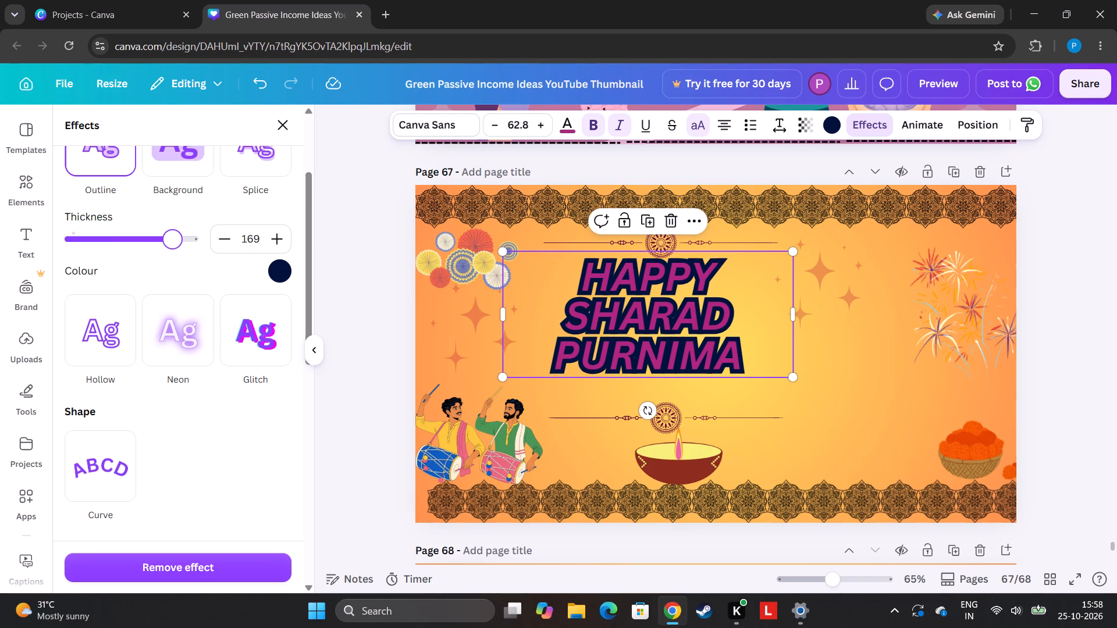
{"action": "left_click", "coordinate": [122, 233]}
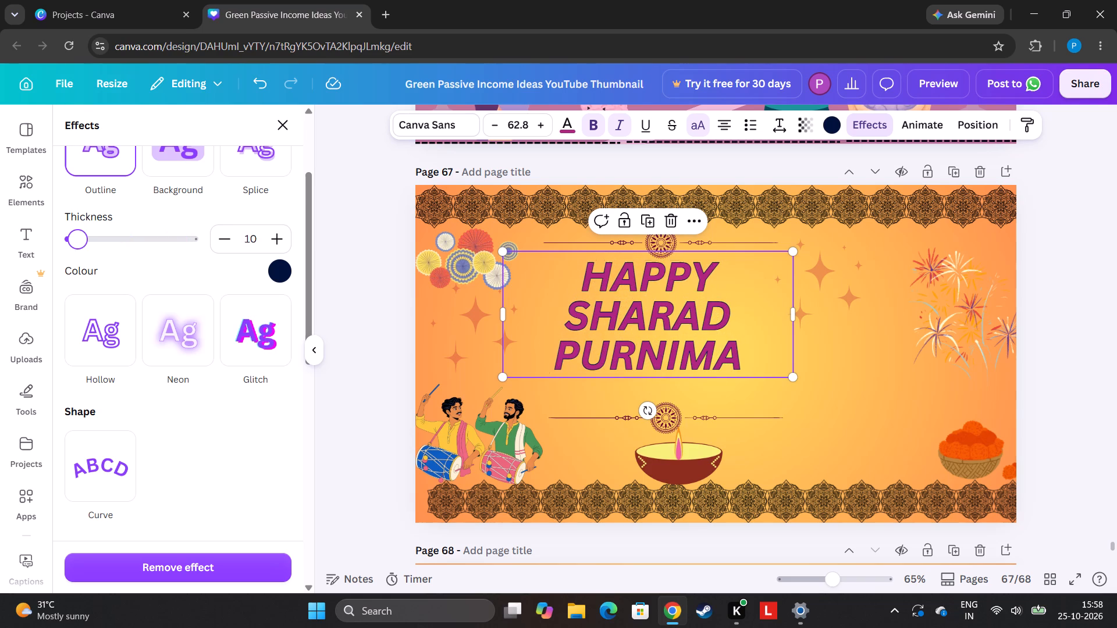
{"action": "left_click", "coordinate": [76, 235]}
{"action": "left_click", "coordinate": [107, 237]}
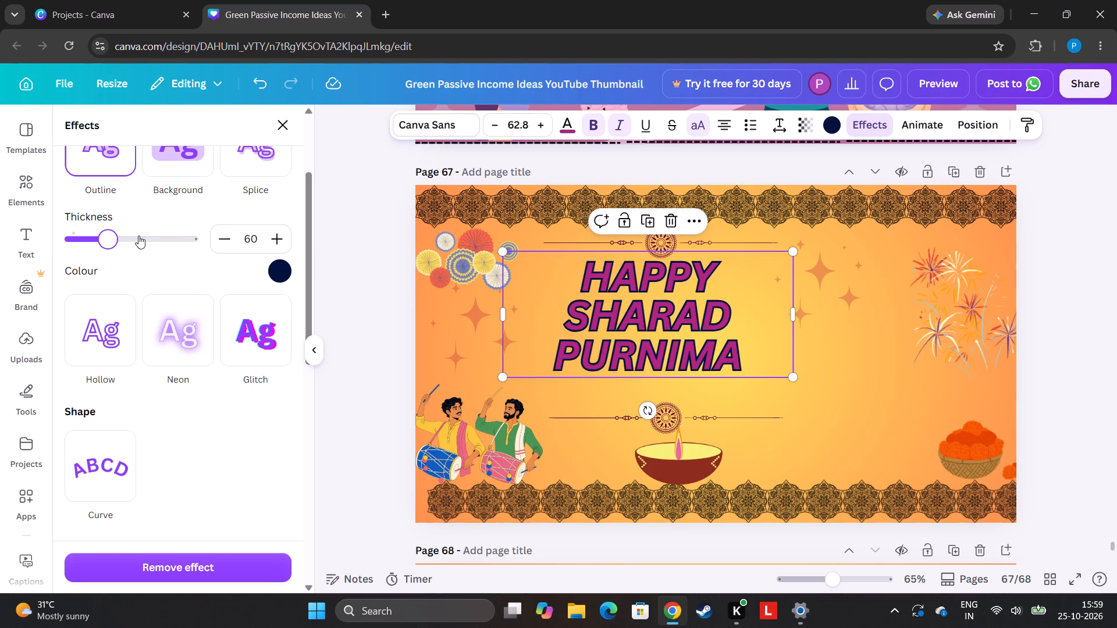
{"action": "left_click", "coordinate": [139, 235]}
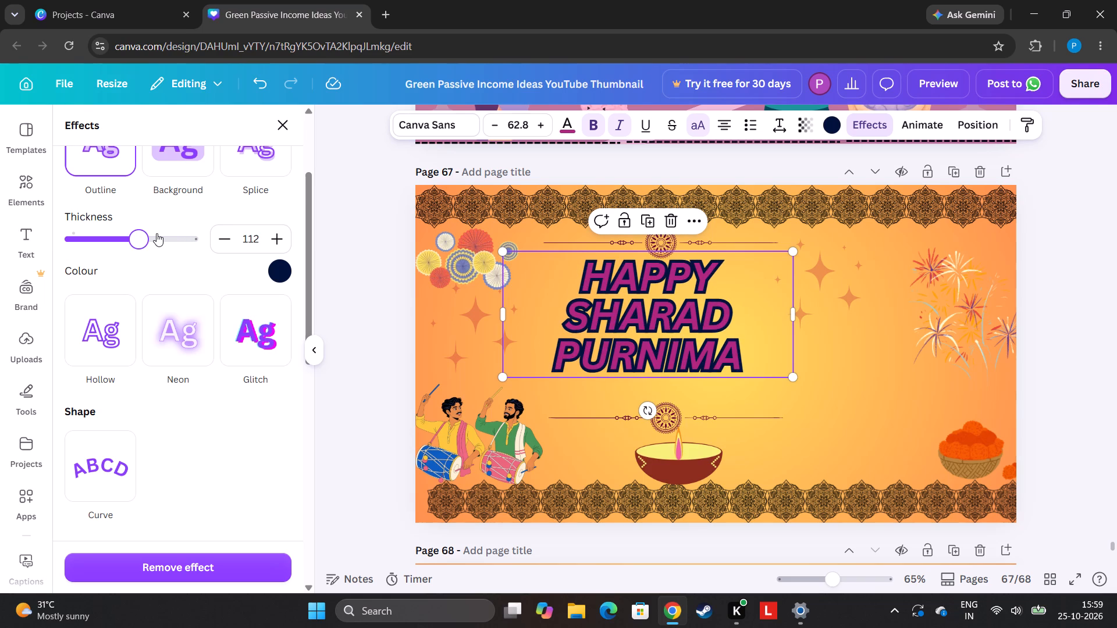
{"action": "left_click", "coordinate": [150, 234]}
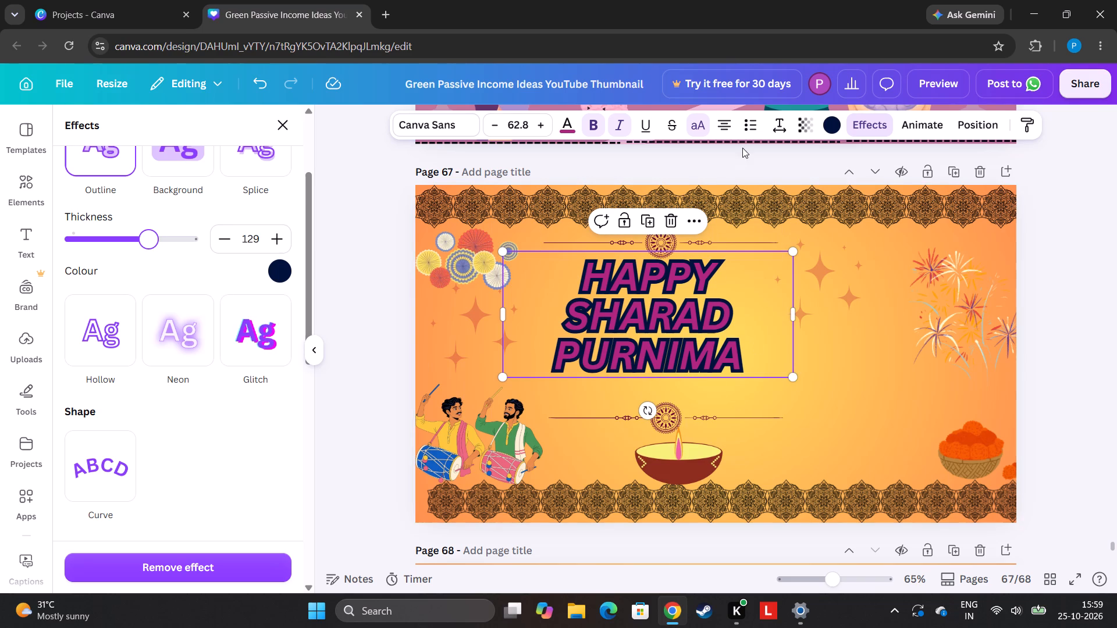
Apply bullet-list formatting to the Happy Sharad Purnima heading.
{"action": "left_click", "coordinate": [752, 122]}
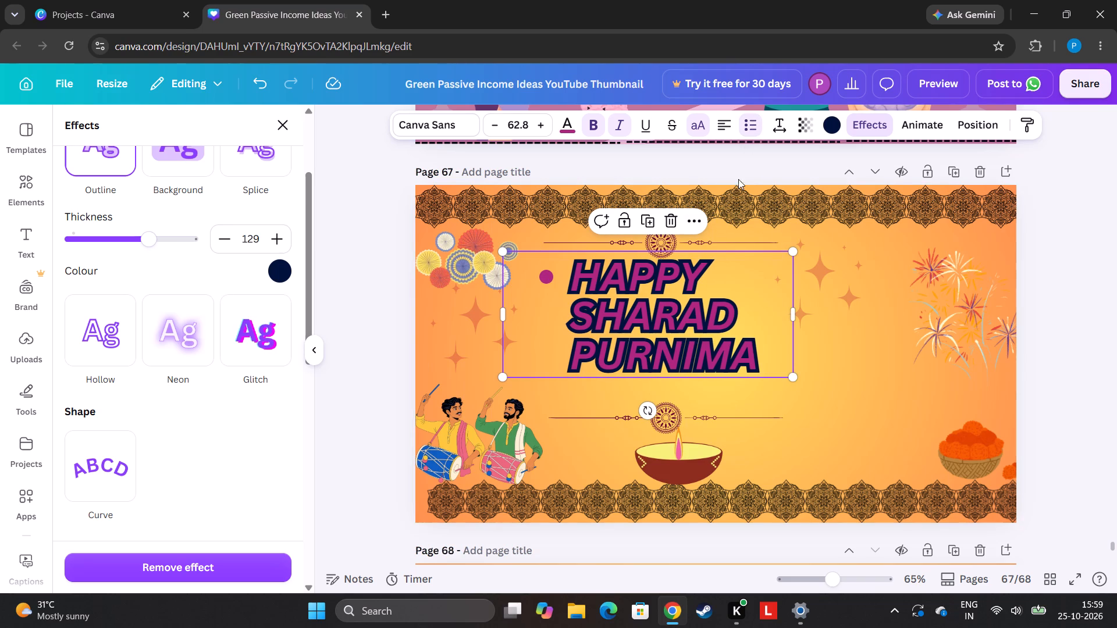
Set the heading's line spacing to 1.06 and its letter spacing to 47, trying wider letter spacing first.
{"action": "left_click", "coordinate": [770, 122]}
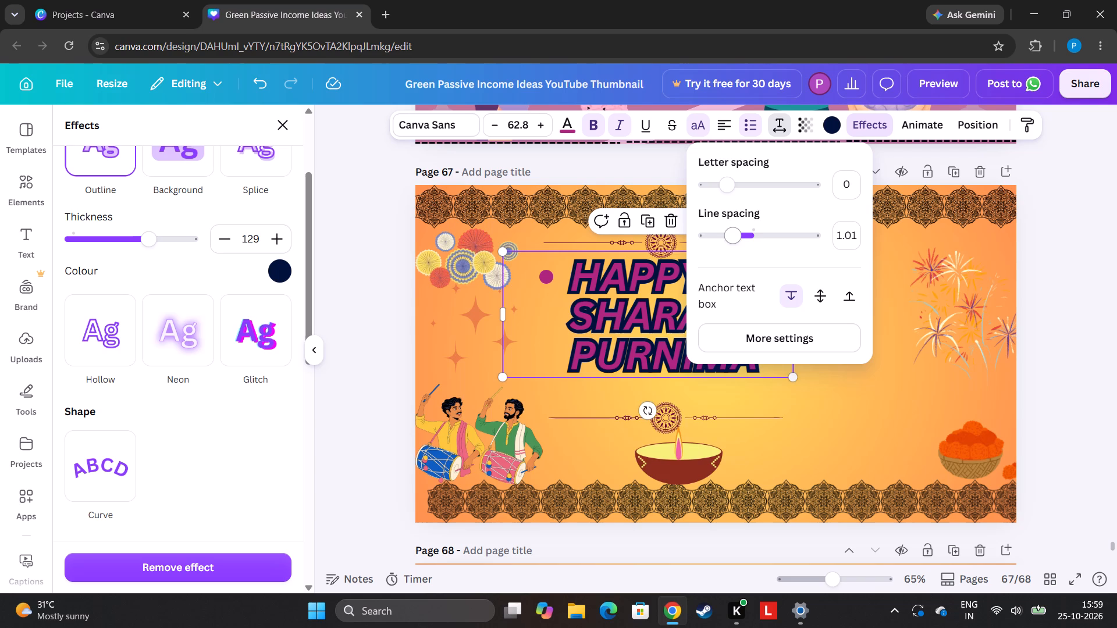
{"action": "left_click", "coordinate": [747, 240]}
{"action": "left_click", "coordinate": [735, 234]}
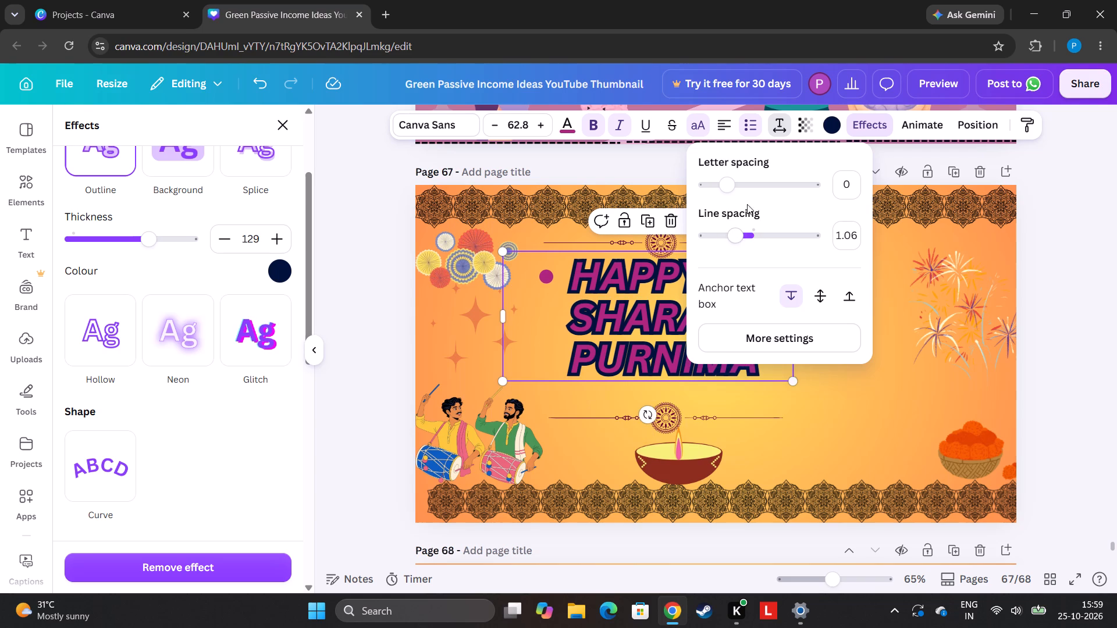
{"action": "left_click", "coordinate": [738, 187]}
{"action": "left_click", "coordinate": [732, 187]}
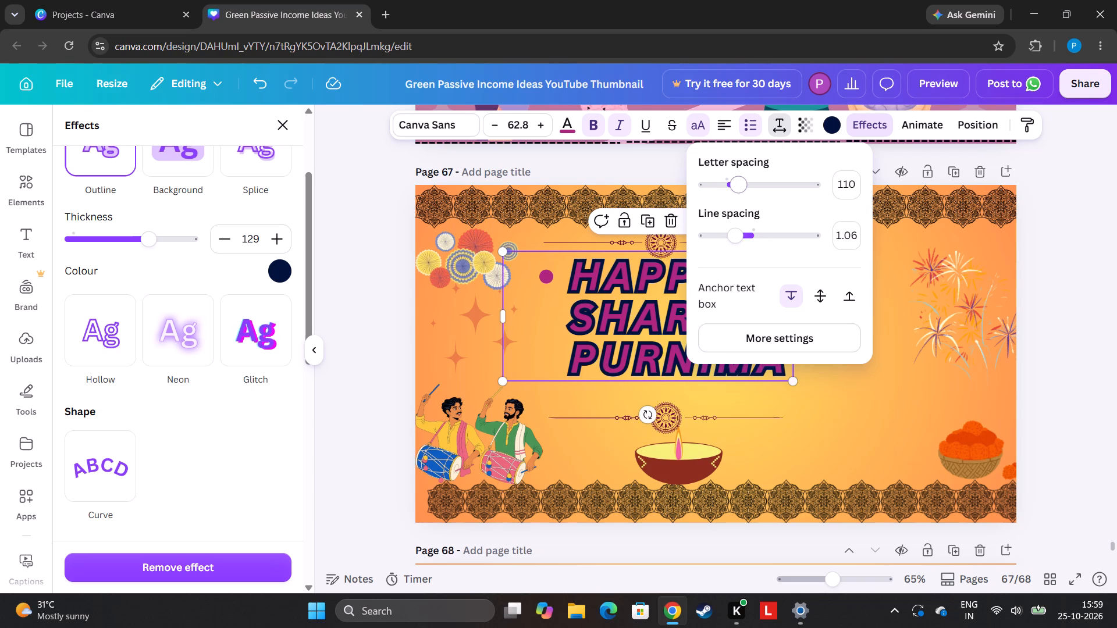
{"action": "left_click_drag", "start_coordinate": [731, 187], "coordinate": [724, 188]}
{"action": "left_click", "coordinate": [728, 188]}
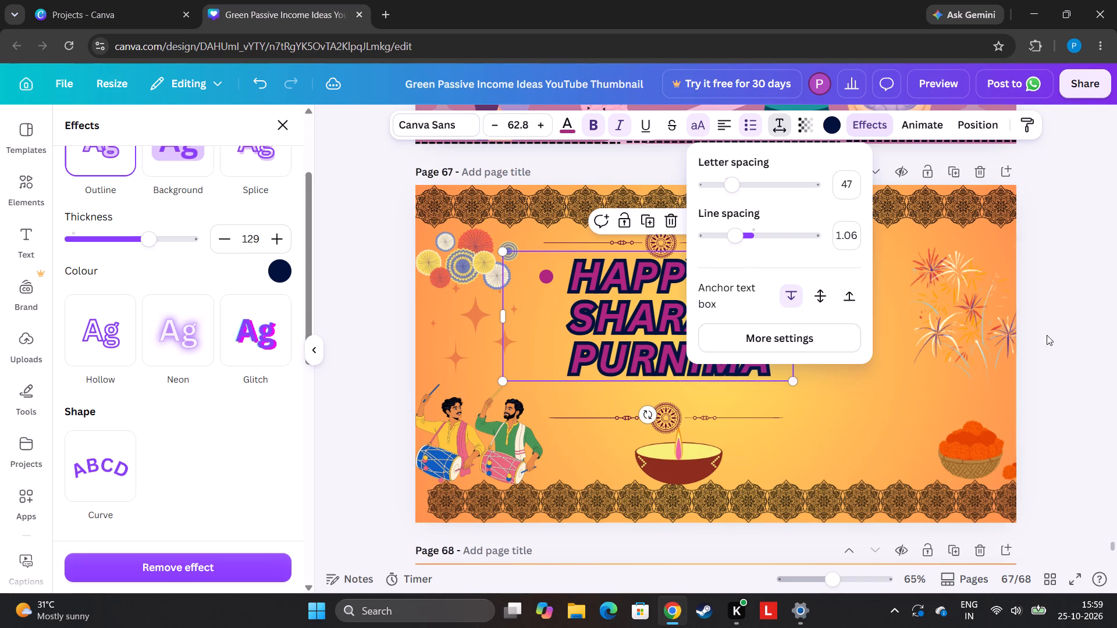
{"action": "left_click", "coordinate": [1090, 327]}
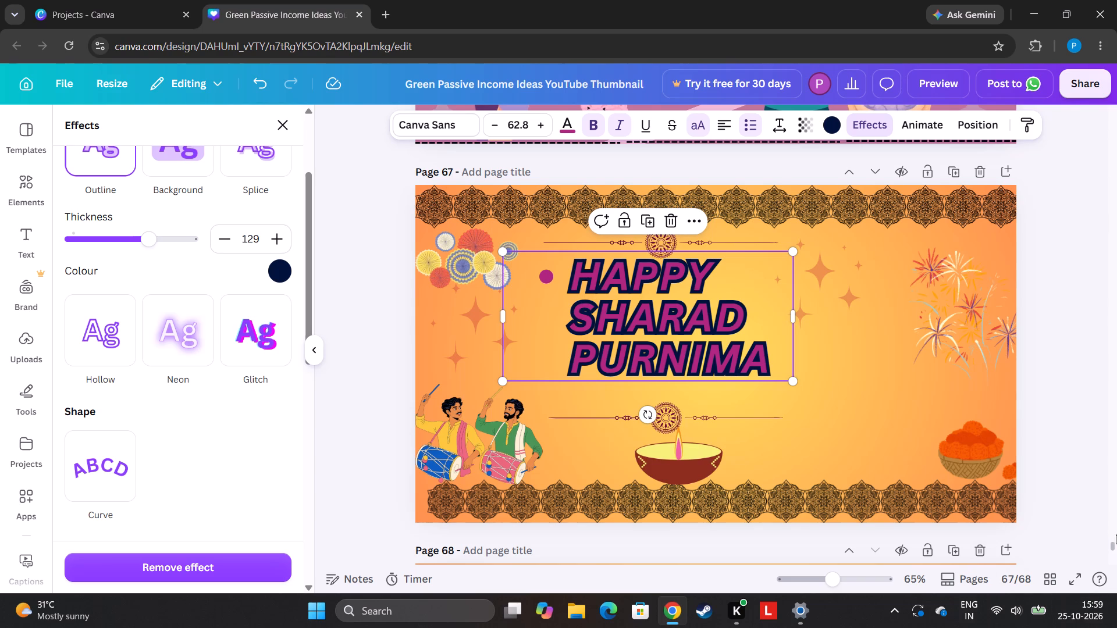
Duplicate the "SEASON 2026-2027" text on page 65 and place the copy on page 67, between the heading and the lower divider.
{"action": "left_click_drag", "start_coordinate": [1114, 542], "coordinate": [1116, 530]}
{"action": "left_click", "coordinate": [673, 218]}
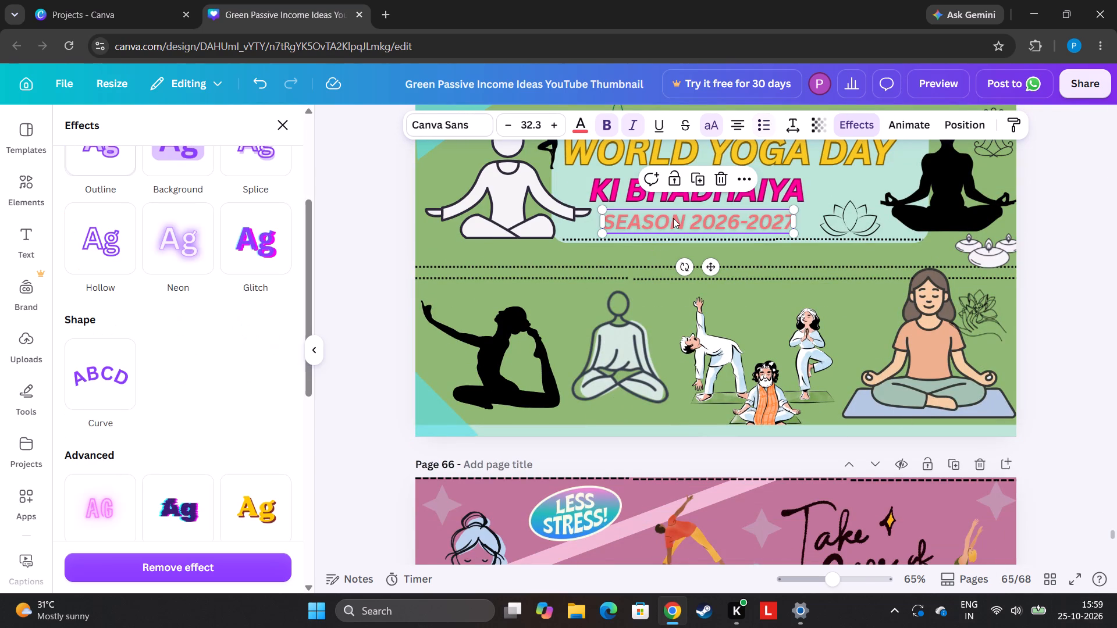
{"action": "left_click", "coordinate": [702, 172]}
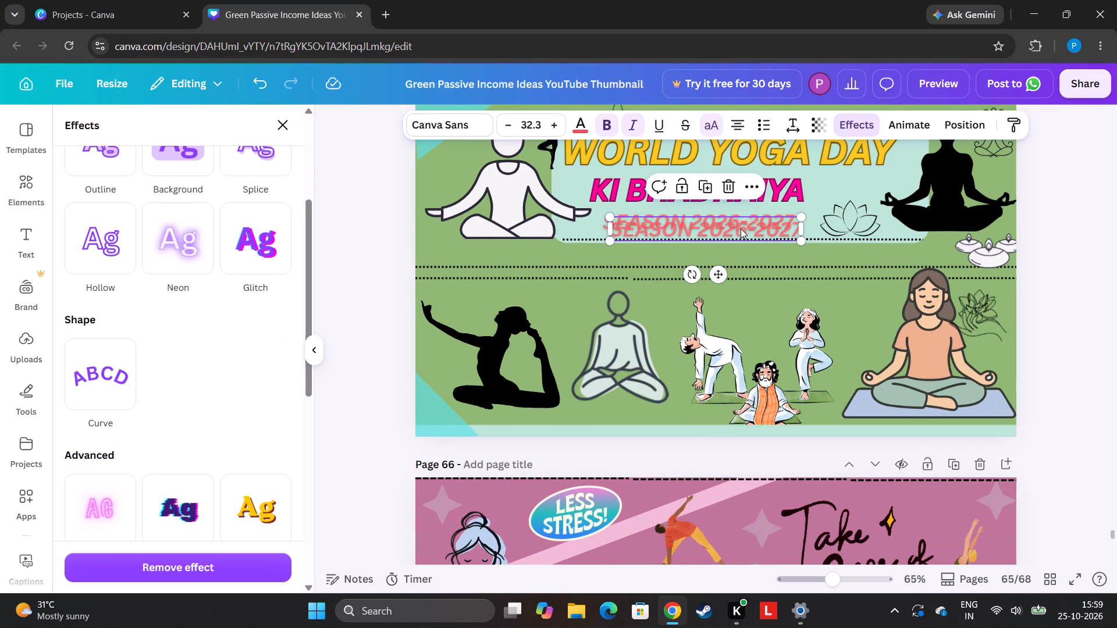
{"action": "left_click_drag", "start_coordinate": [741, 227], "coordinate": [745, 534]}
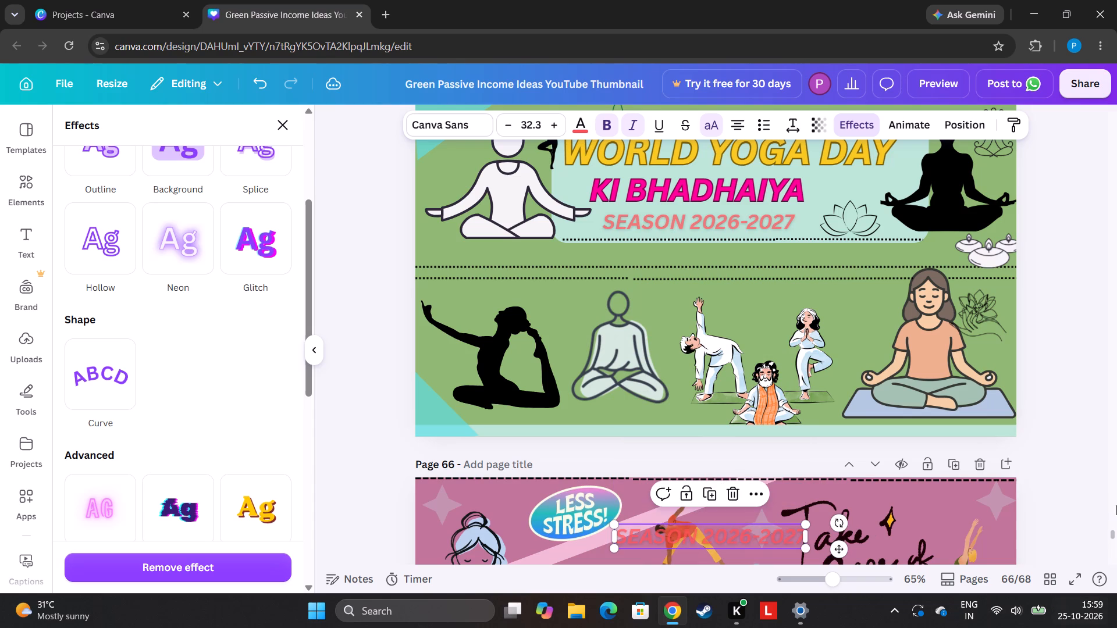
{"action": "left_click_drag", "start_coordinate": [1115, 533], "coordinate": [1116, 548]}
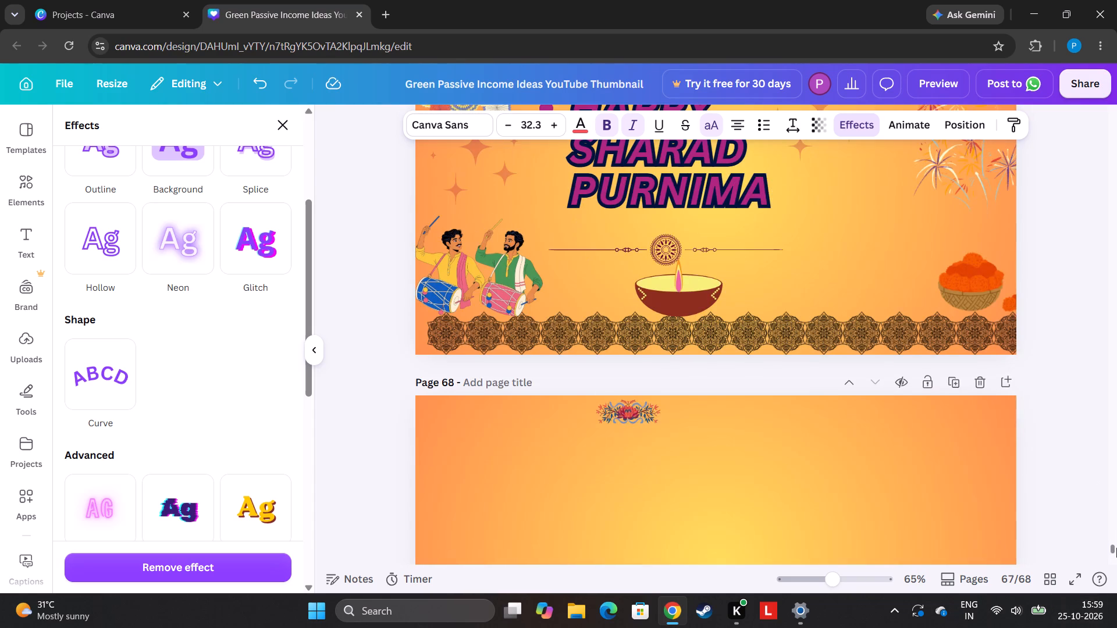
{"action": "left_click_drag", "start_coordinate": [1116, 548], "coordinate": [1116, 541]}
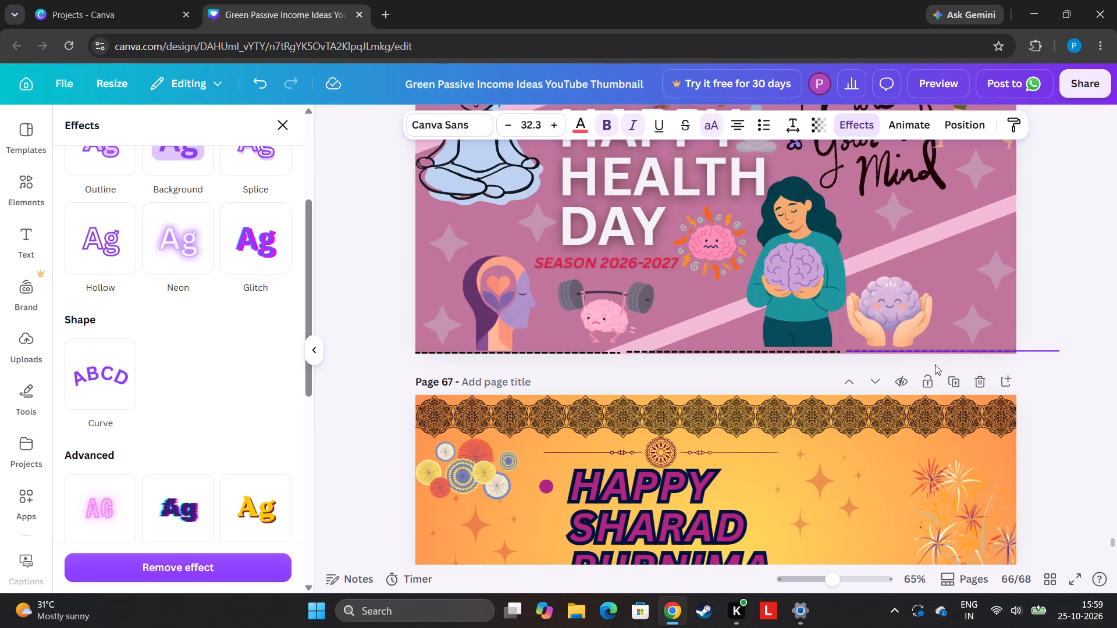
{"action": "left_click", "coordinate": [1116, 538]}
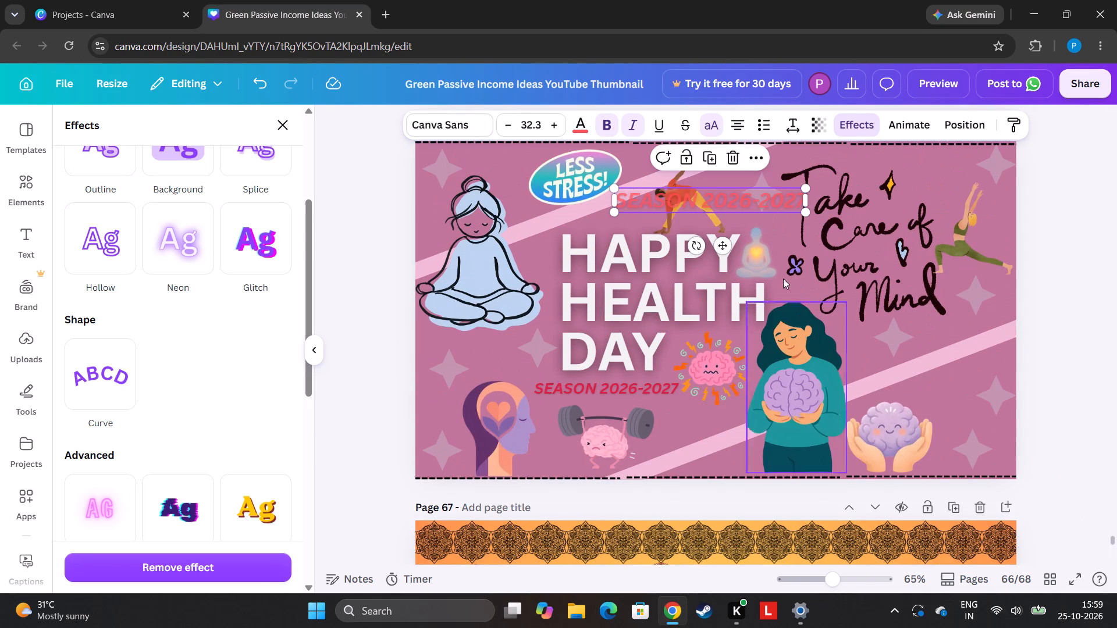
{"action": "left_click_drag", "start_coordinate": [756, 202], "coordinate": [732, 549]}
{"action": "left_click_drag", "start_coordinate": [1110, 537], "coordinate": [1116, 569]}
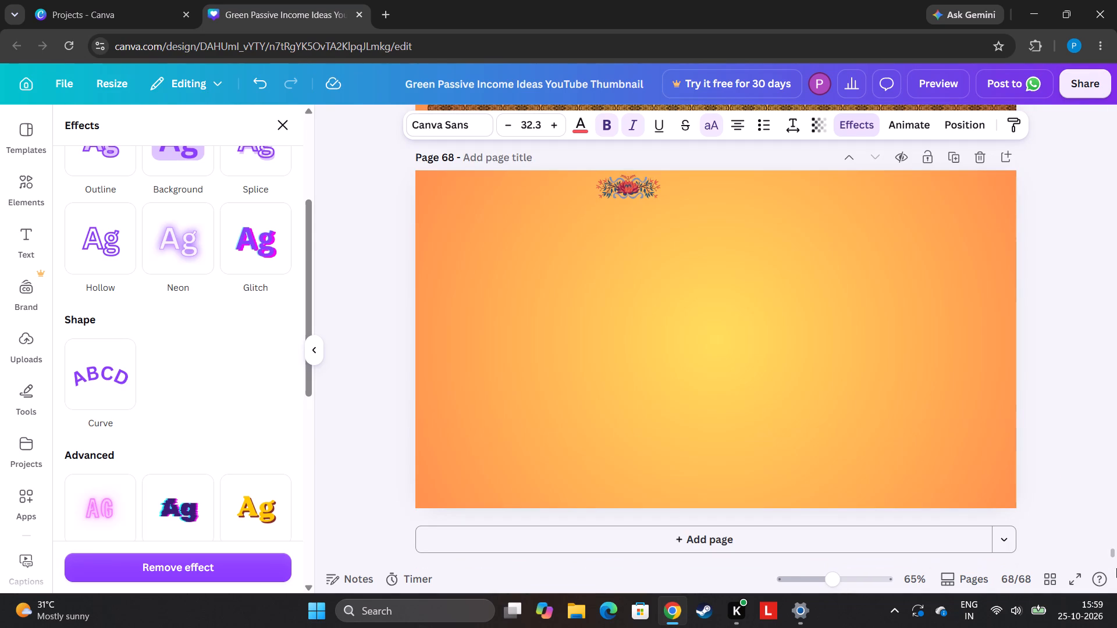
{"action": "left_click_drag", "start_coordinate": [1115, 551], "coordinate": [1110, 547]}
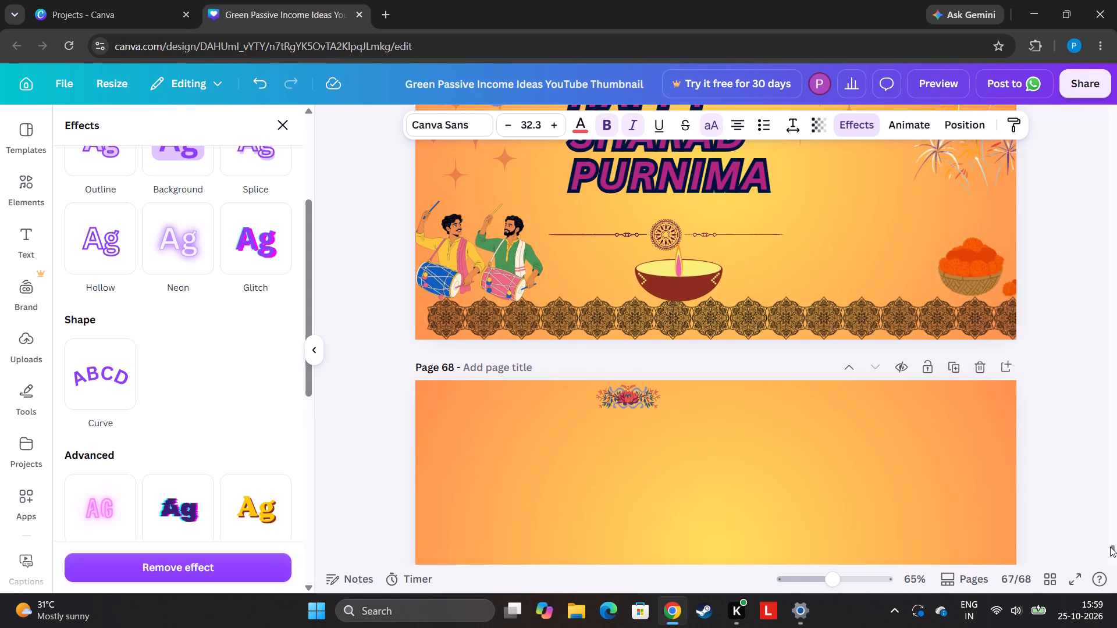
{"action": "left_click_drag", "start_coordinate": [1110, 547], "coordinate": [1110, 544]}
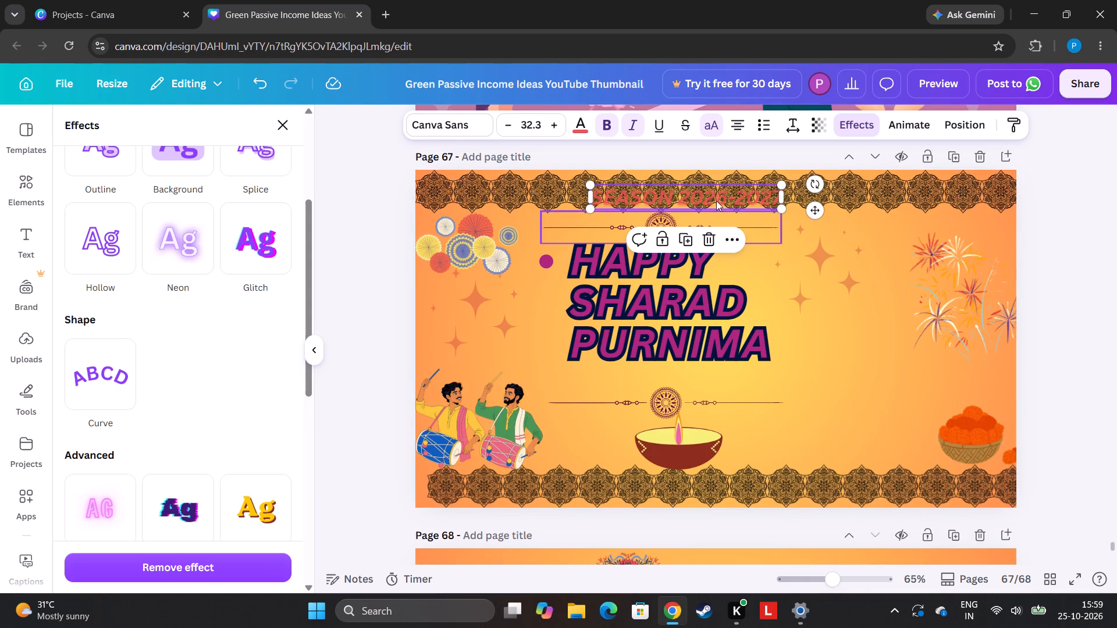
{"action": "left_click_drag", "start_coordinate": [717, 196], "coordinate": [681, 381]}
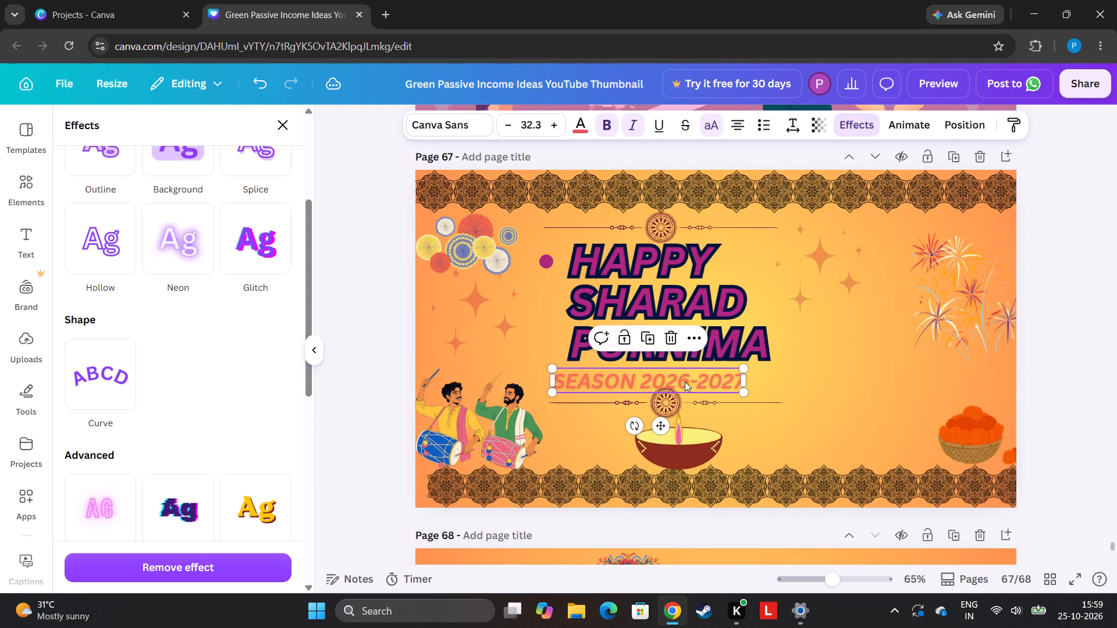
Try dark grey, white and red on the copied "SEASON 2026-2027" text and settle on vivid neon pink.
{"action": "left_click", "coordinate": [586, 121]}
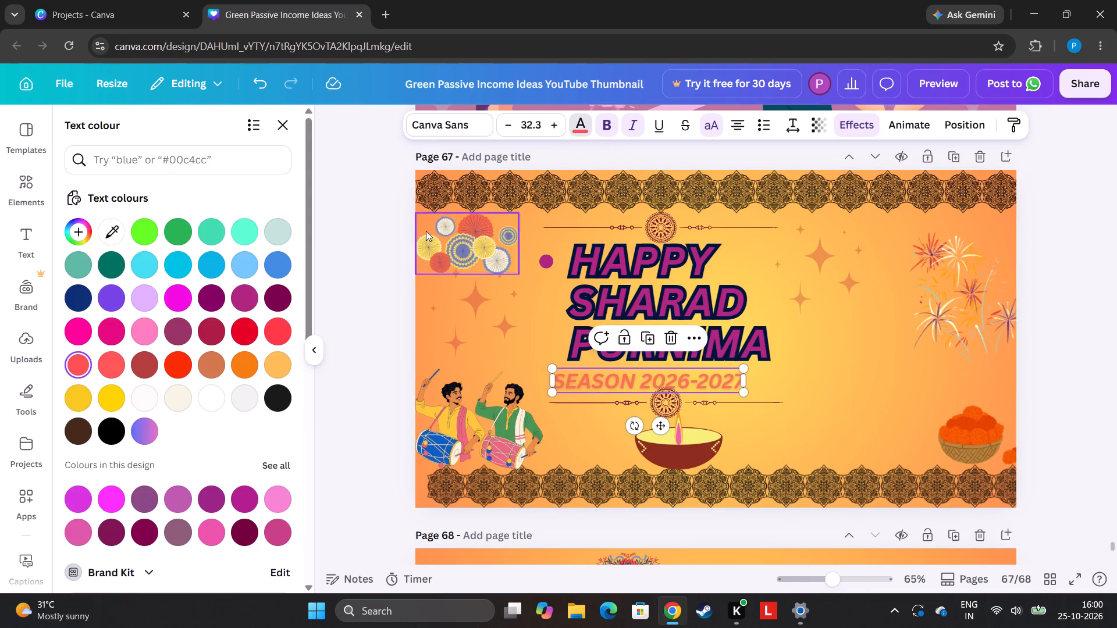
{"action": "left_click", "coordinate": [279, 407]}
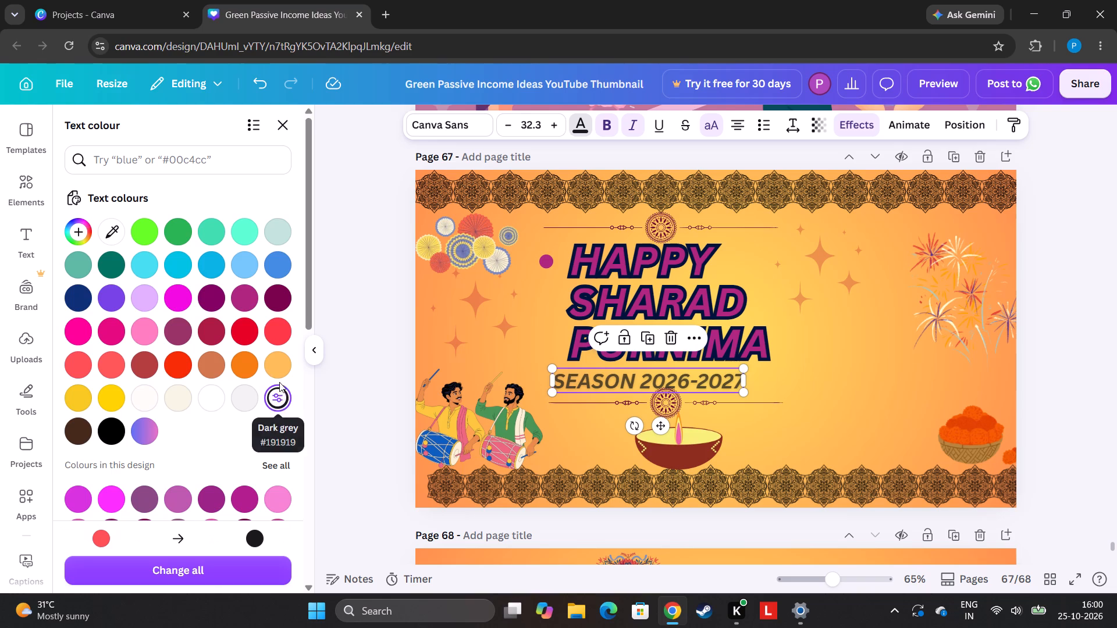
{"action": "left_click", "coordinate": [209, 403]}
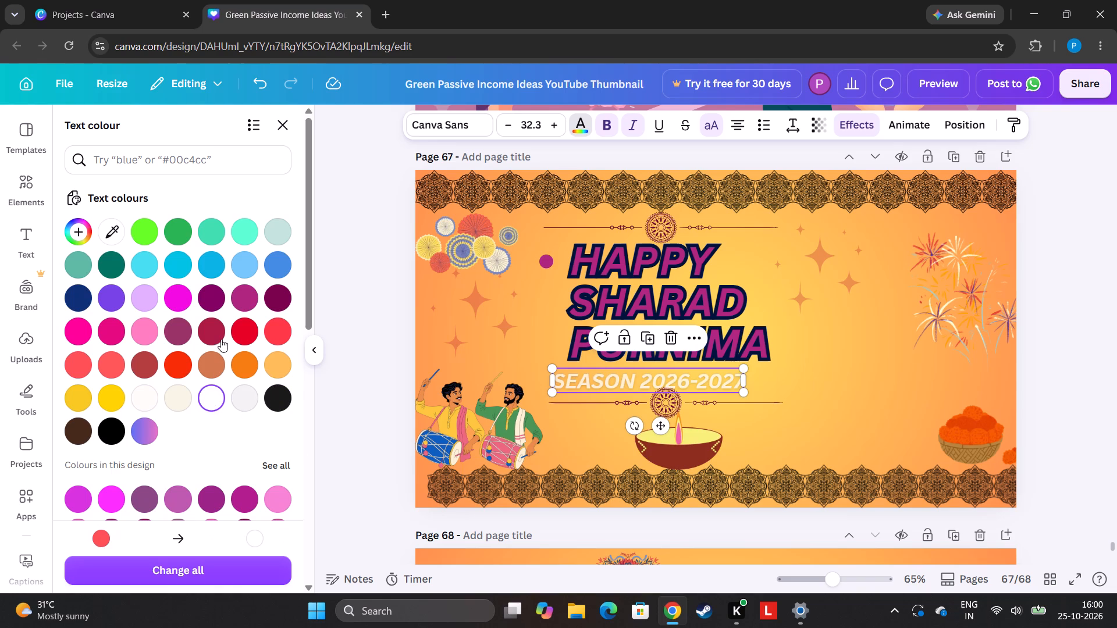
{"action": "left_click", "coordinate": [259, 339]}
{"action": "left_click", "coordinate": [284, 339]}
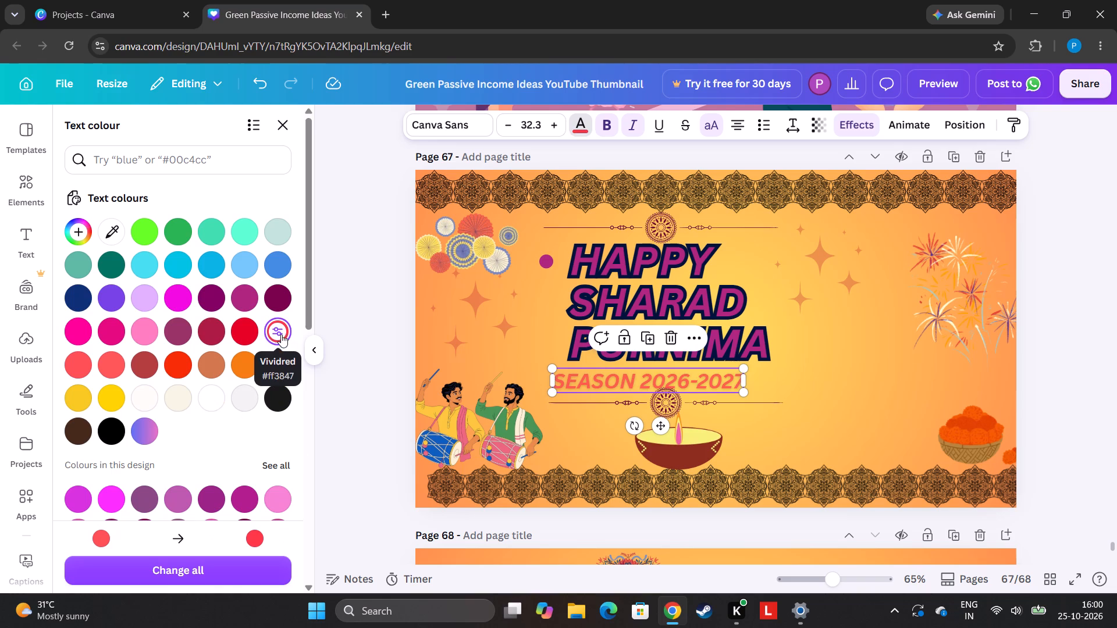
{"action": "left_click", "coordinate": [176, 300]}
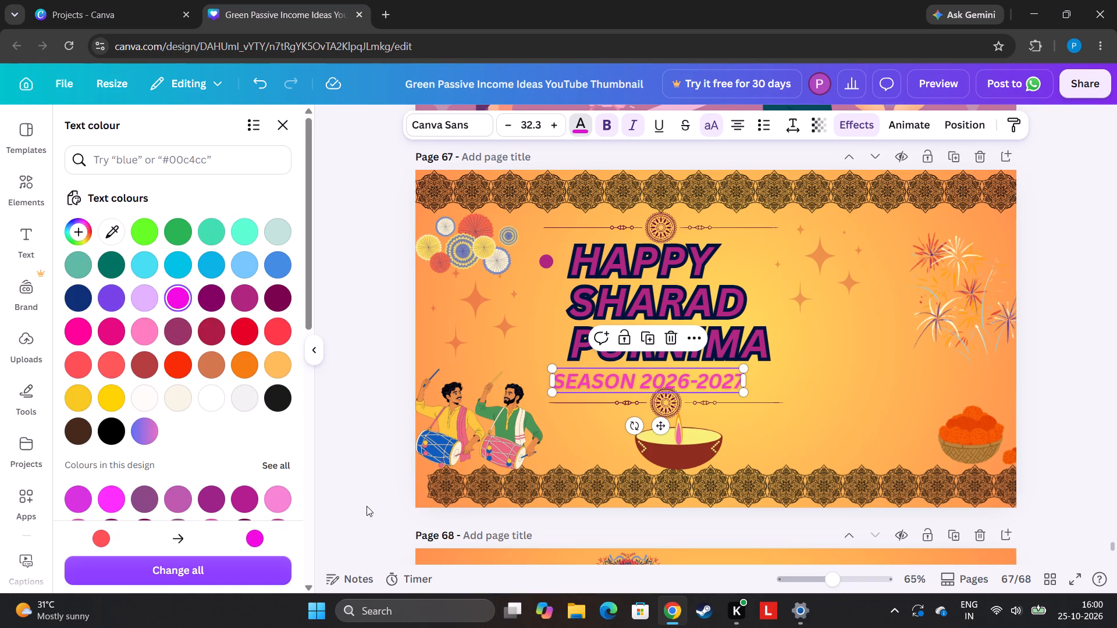
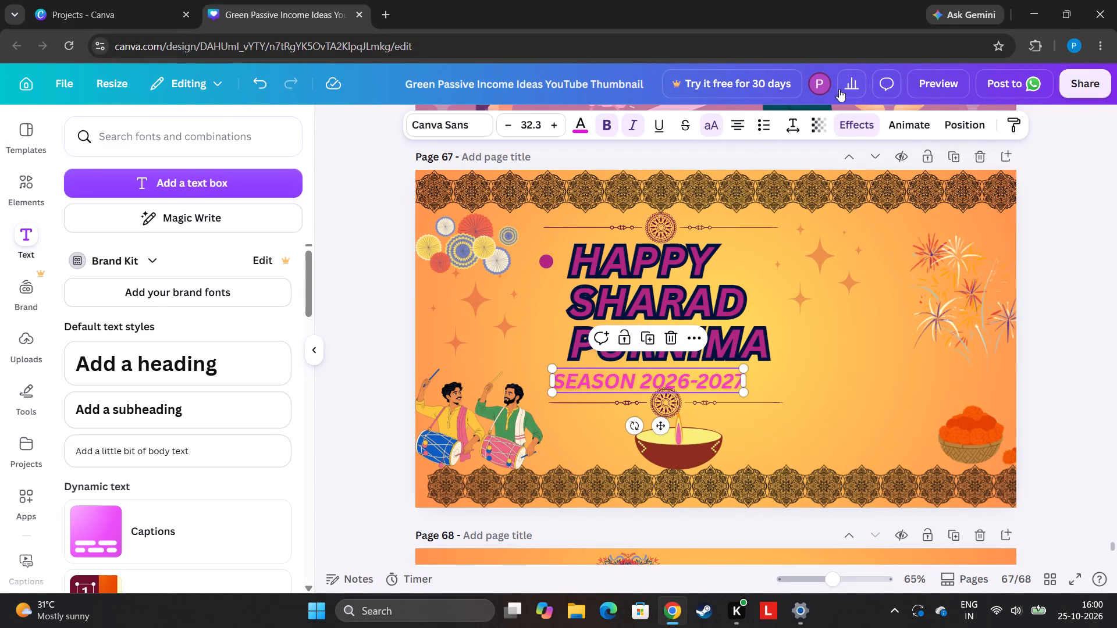
Replace the glow on the "SEASON 2026-2027" text with the Outline effect at thickness 107, trying 150 first.
{"action": "left_click", "coordinate": [857, 116]}
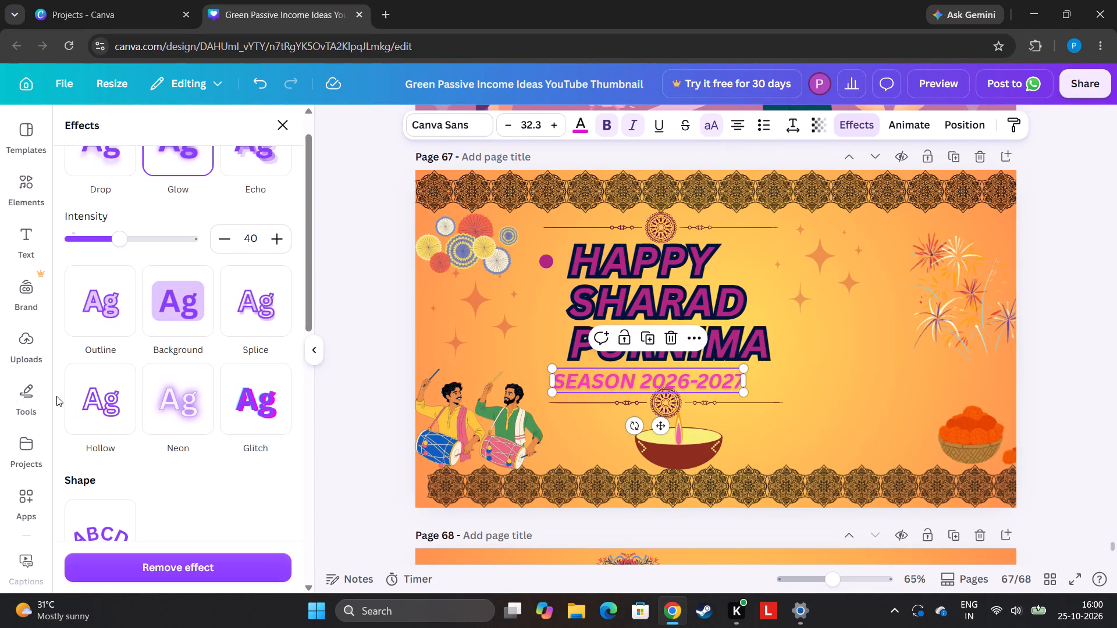
{"action": "left_click_drag", "start_coordinate": [307, 268], "coordinate": [312, 263]}
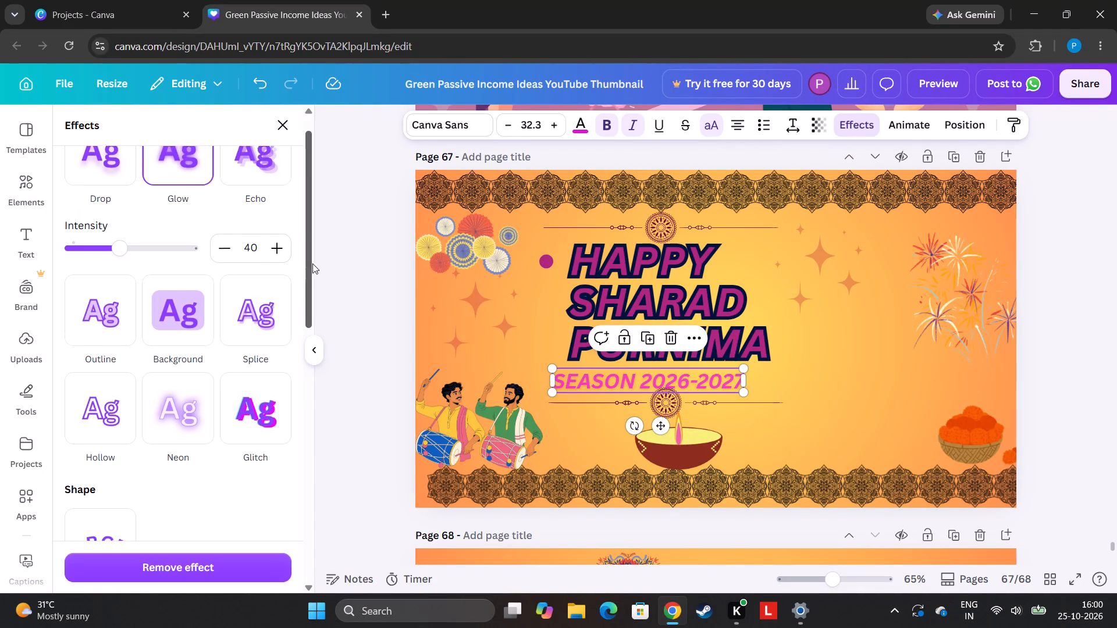
{"action": "left_click_drag", "start_coordinate": [312, 263], "coordinate": [336, 228]}
{"action": "left_click_drag", "start_coordinate": [80, 351], "coordinate": [87, 347]}
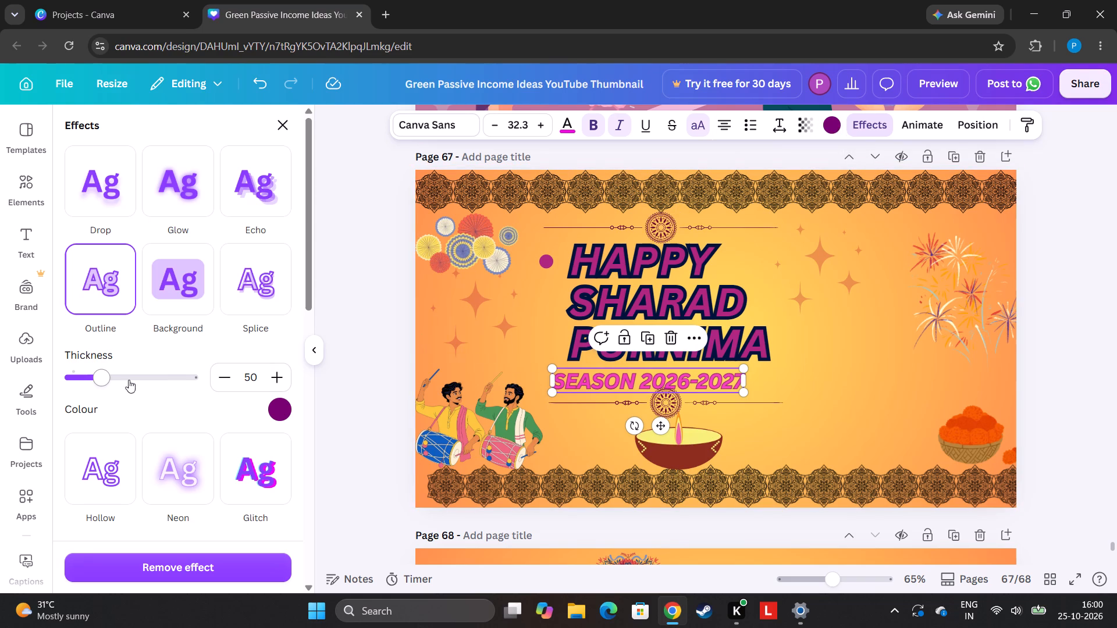
{"action": "left_click", "coordinate": [162, 378]}
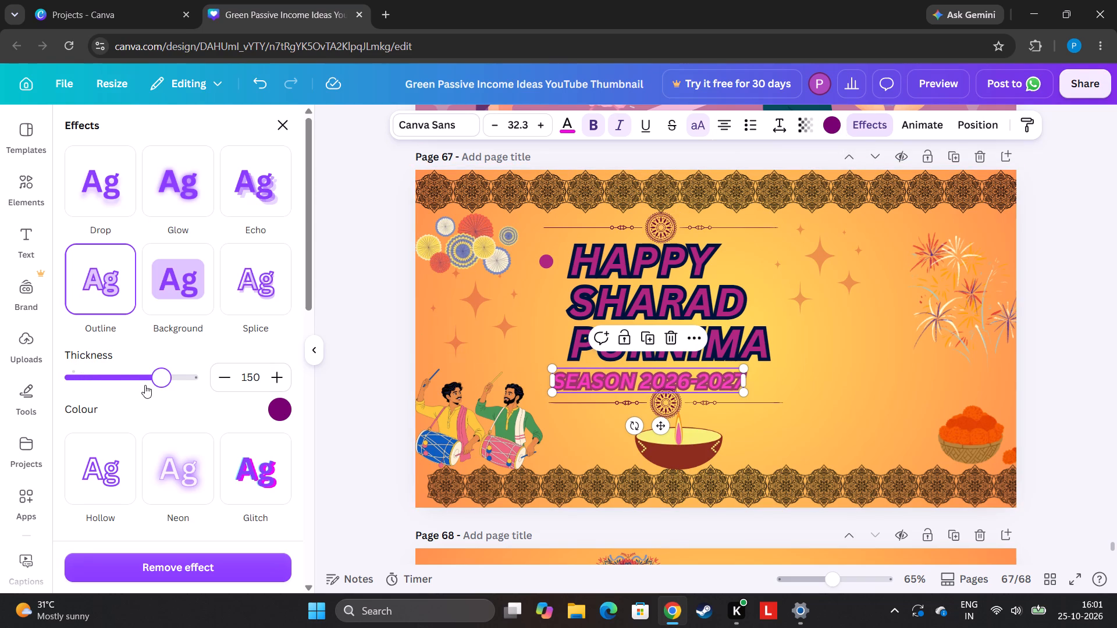
{"action": "left_click", "coordinate": [134, 369]}
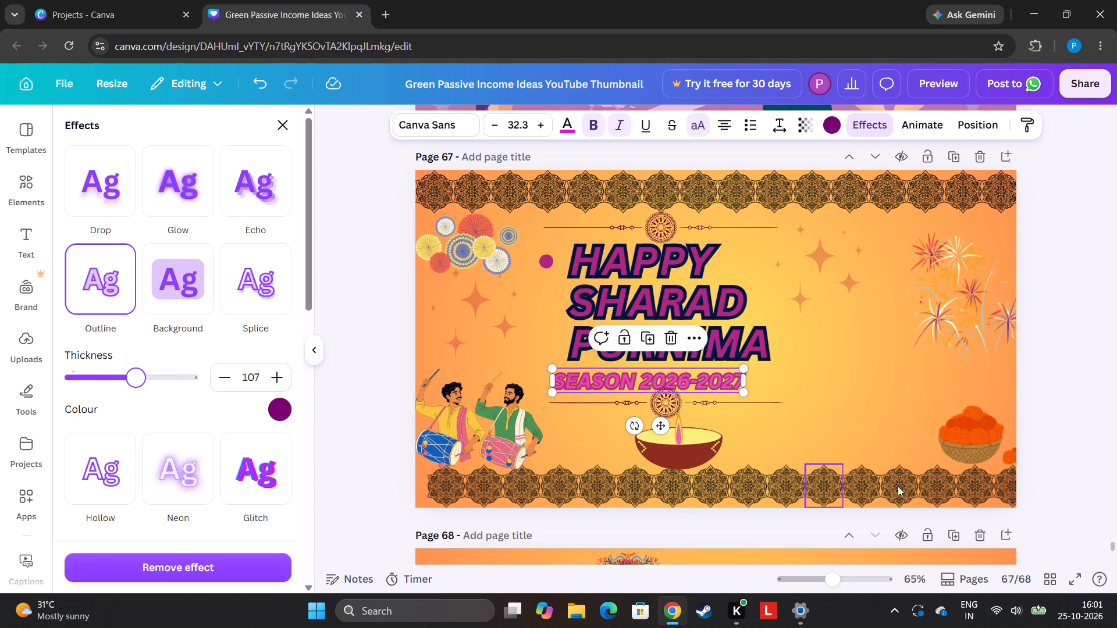
{"action": "left_click", "coordinate": [1072, 382]}
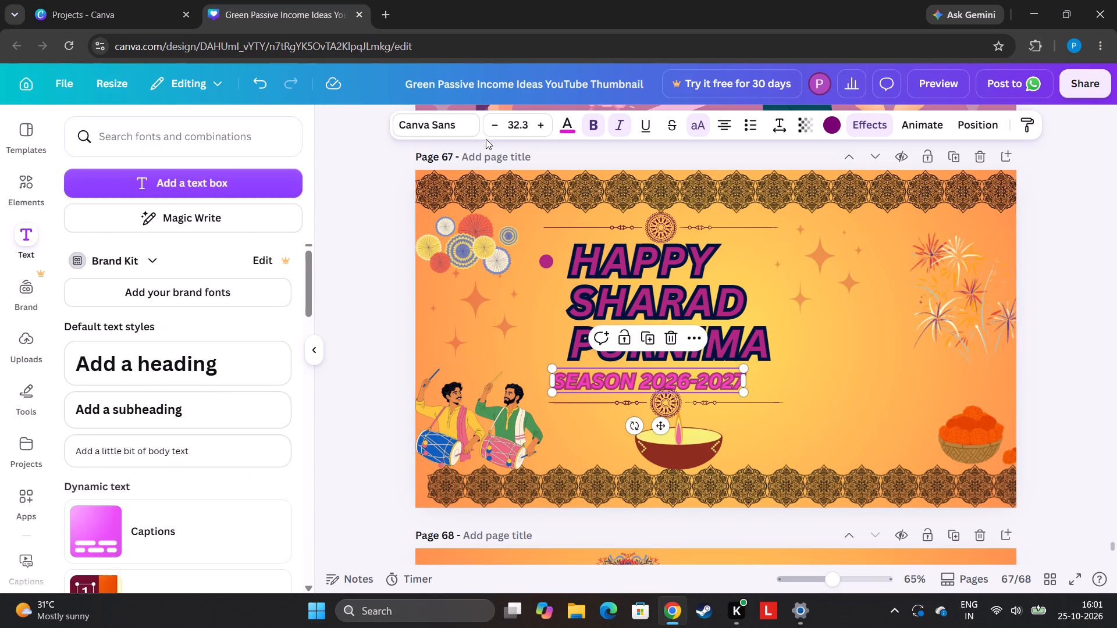
Try light blue, light grey, near-black, orange, lime green and mauve on the "SEASON 2026-2027" text and settle on light lavender (#dfb2ff).
{"action": "left_click", "coordinate": [561, 130]}
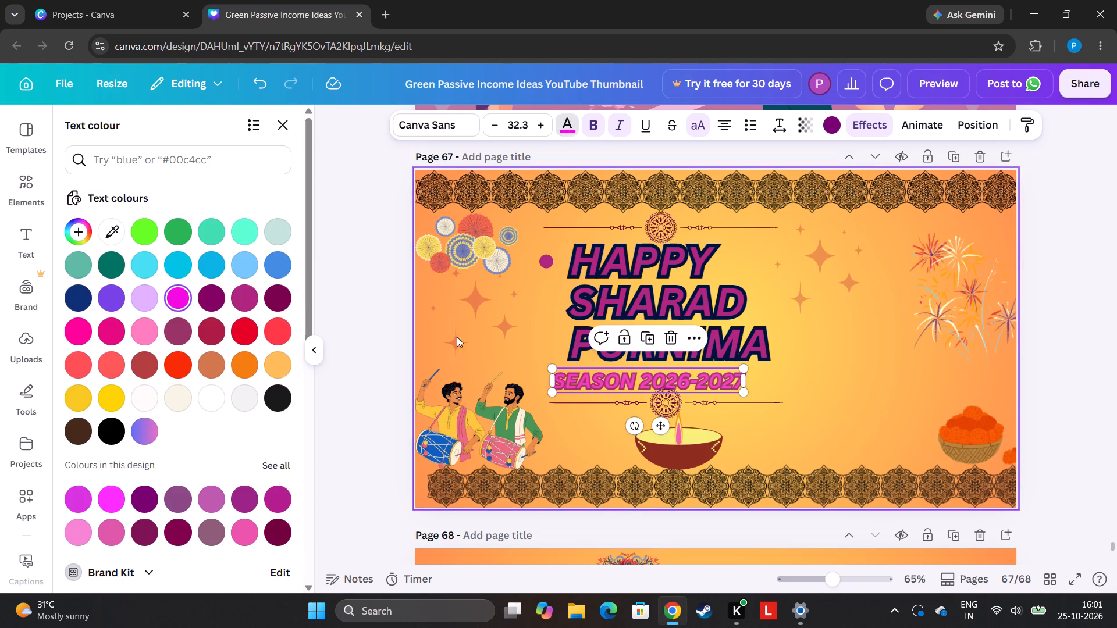
{"action": "left_click", "coordinate": [252, 261]}
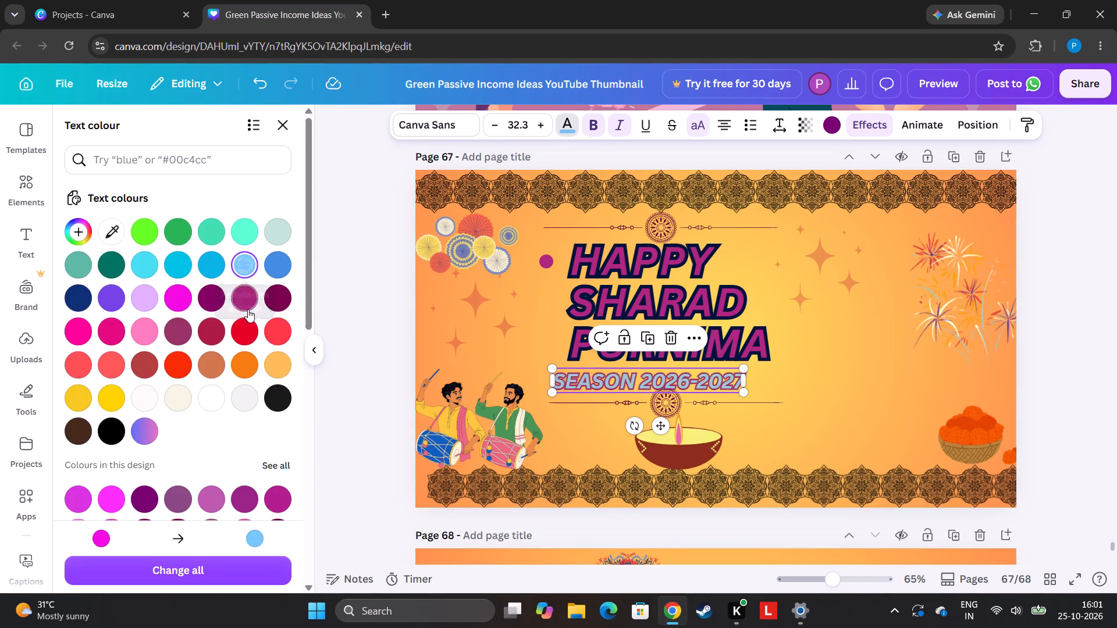
{"action": "left_click", "coordinate": [240, 397]}
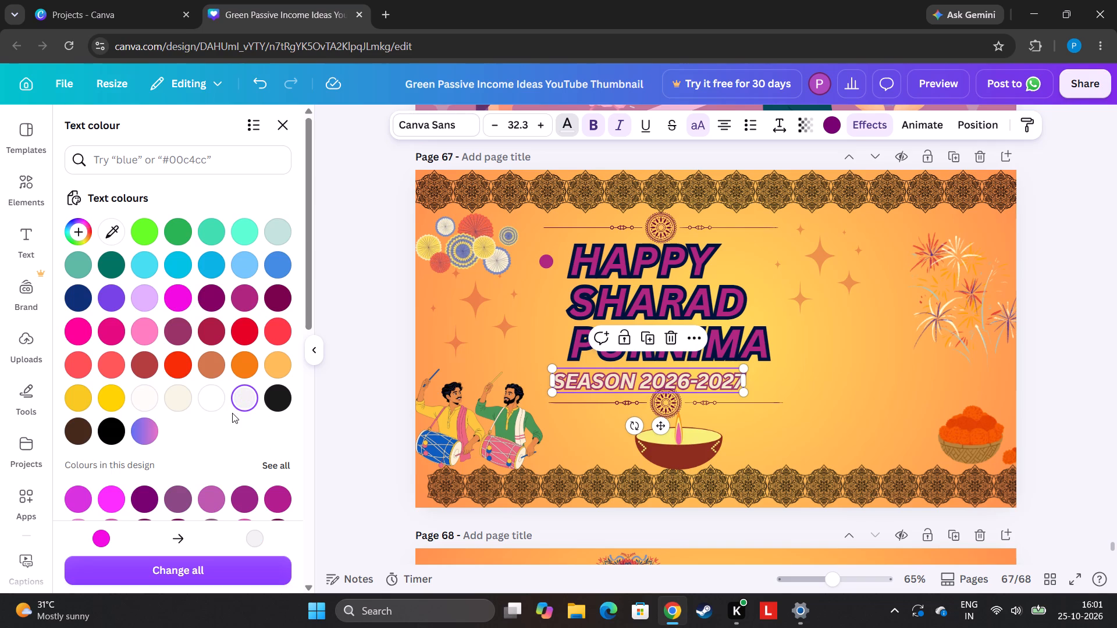
{"action": "left_click", "coordinate": [272, 394]}
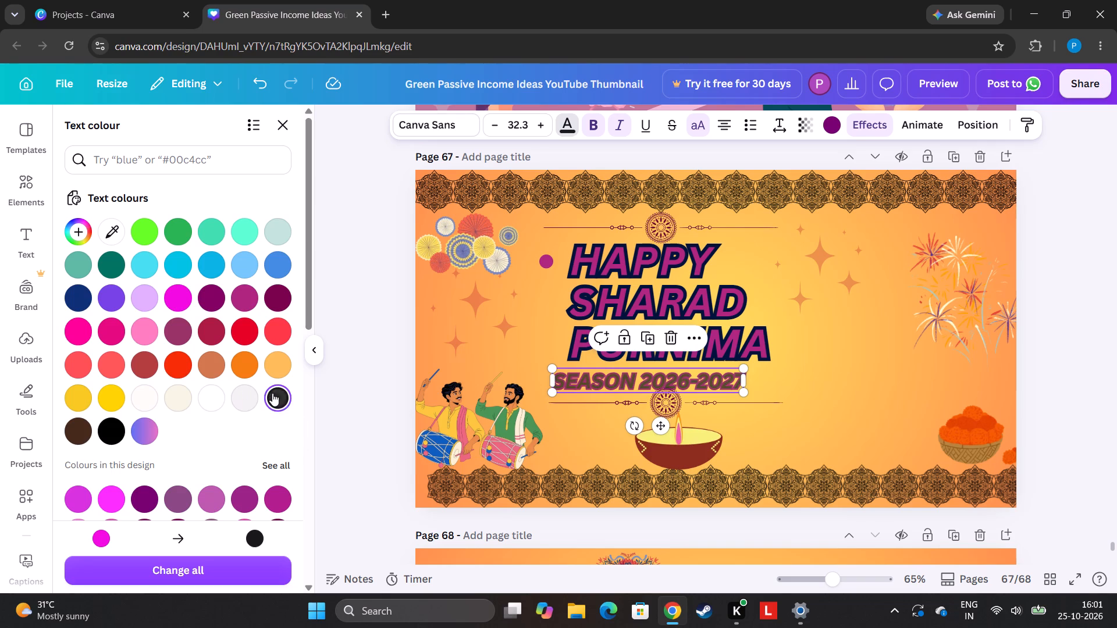
{"action": "left_click", "coordinate": [248, 388]}
{"action": "left_click", "coordinate": [241, 365]}
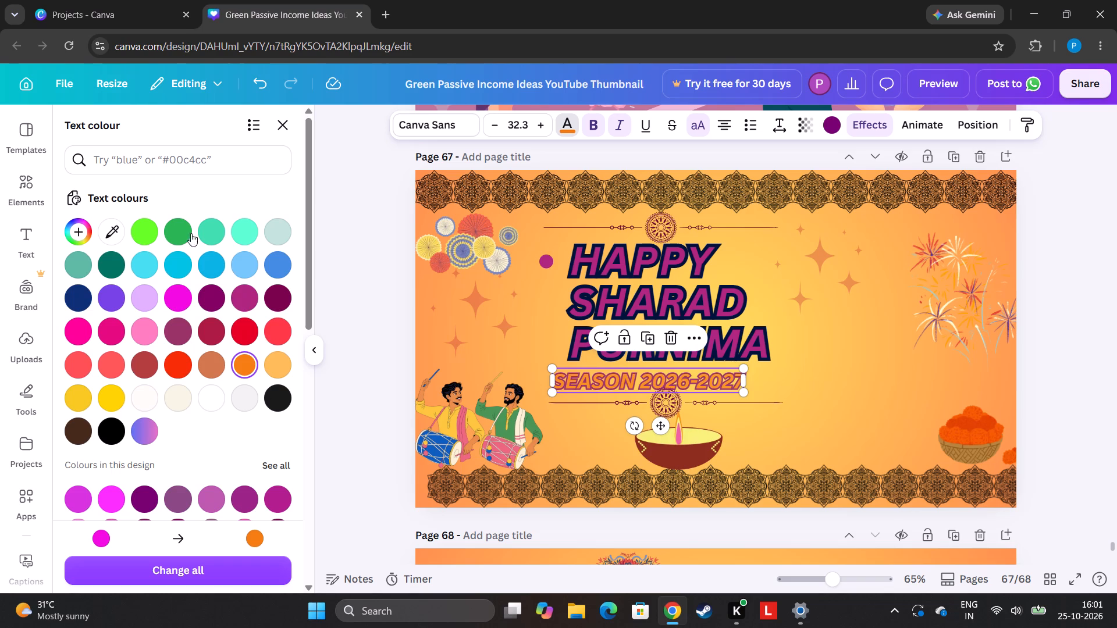
{"action": "left_click", "coordinate": [144, 230]}
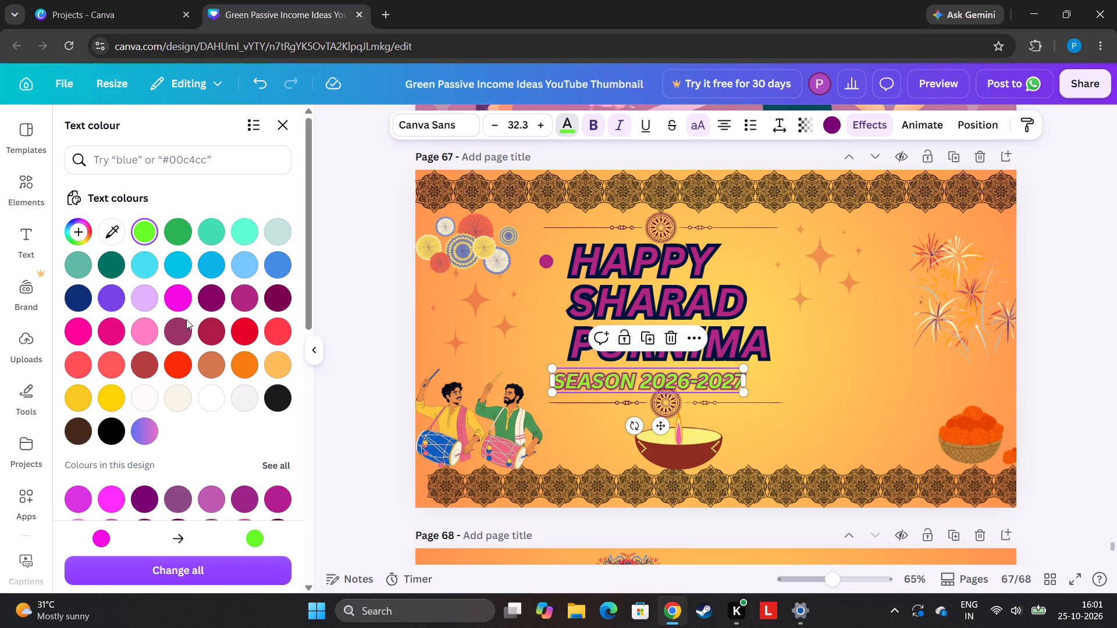
{"action": "left_click", "coordinate": [184, 322]}
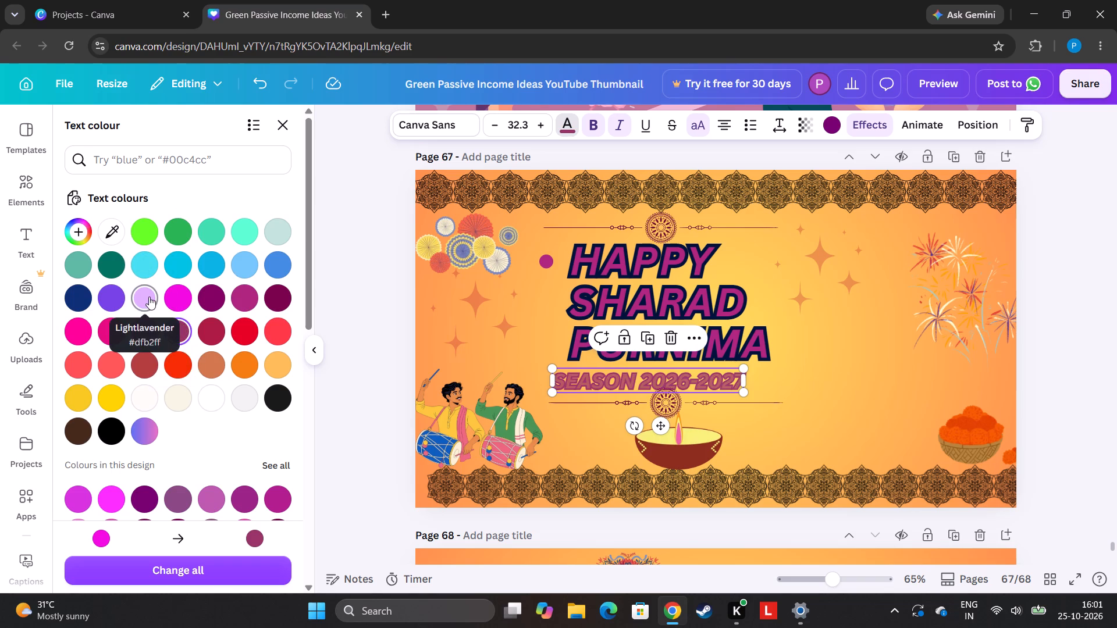
{"action": "left_click", "coordinate": [150, 297]}
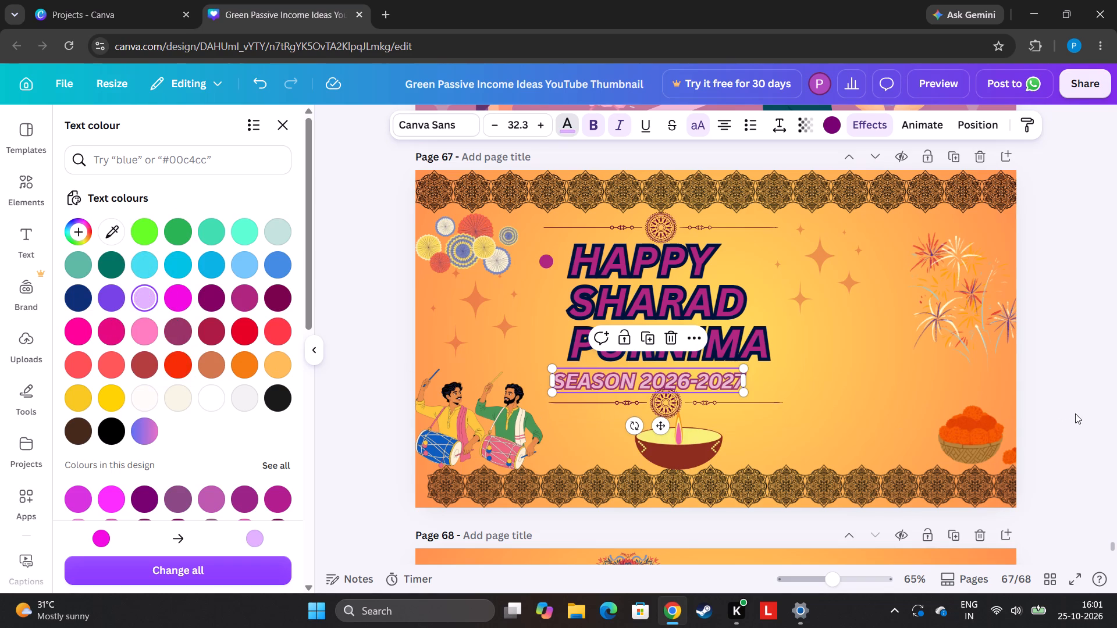
{"action": "left_click", "coordinate": [1075, 413]}
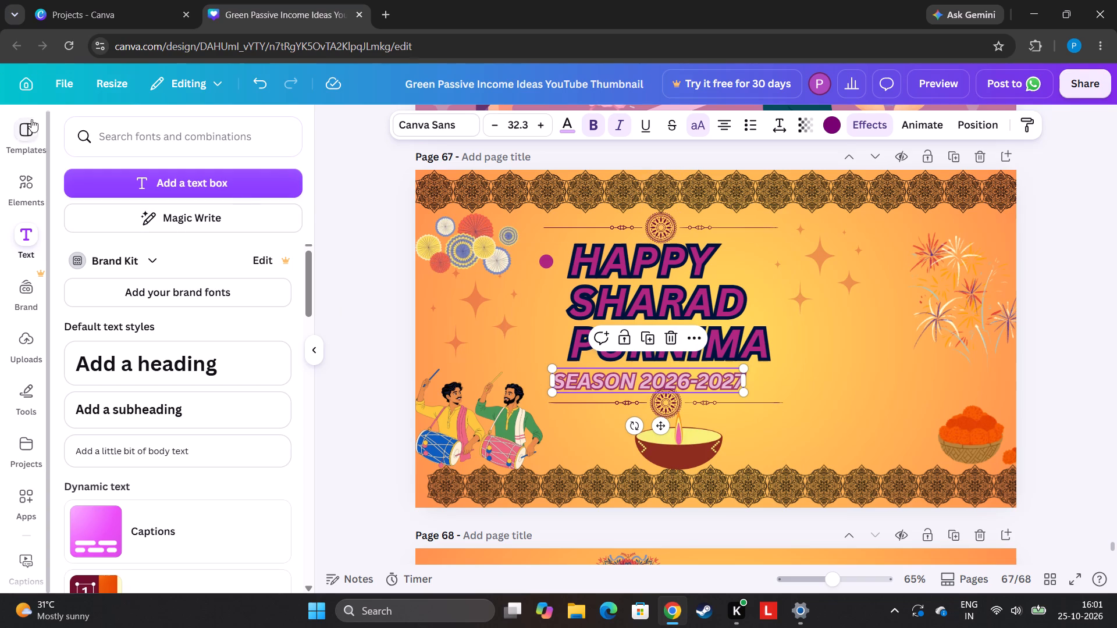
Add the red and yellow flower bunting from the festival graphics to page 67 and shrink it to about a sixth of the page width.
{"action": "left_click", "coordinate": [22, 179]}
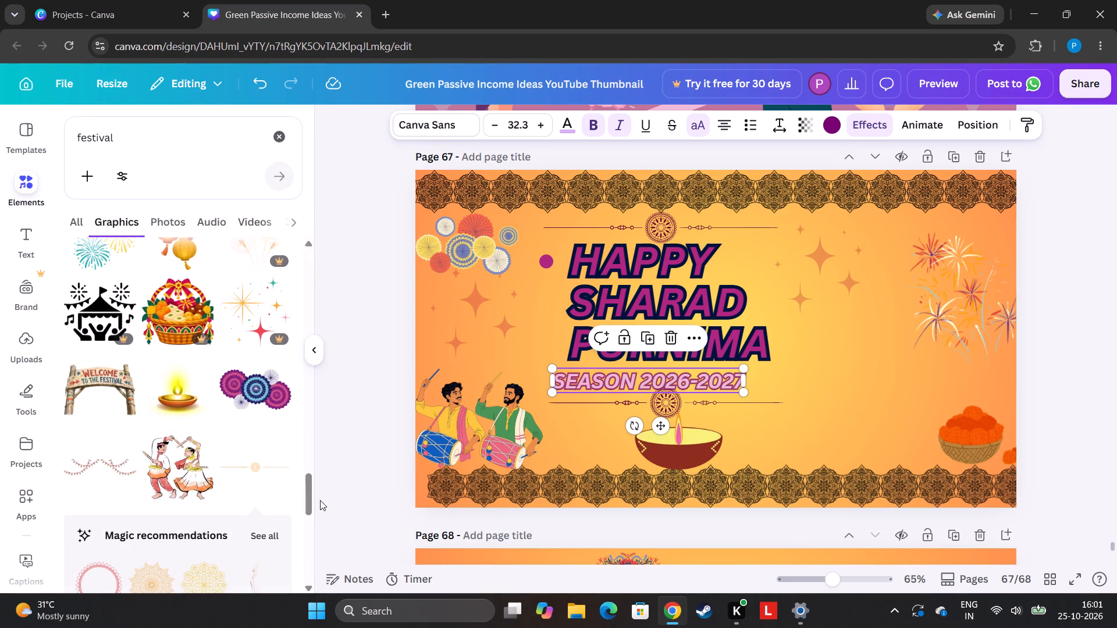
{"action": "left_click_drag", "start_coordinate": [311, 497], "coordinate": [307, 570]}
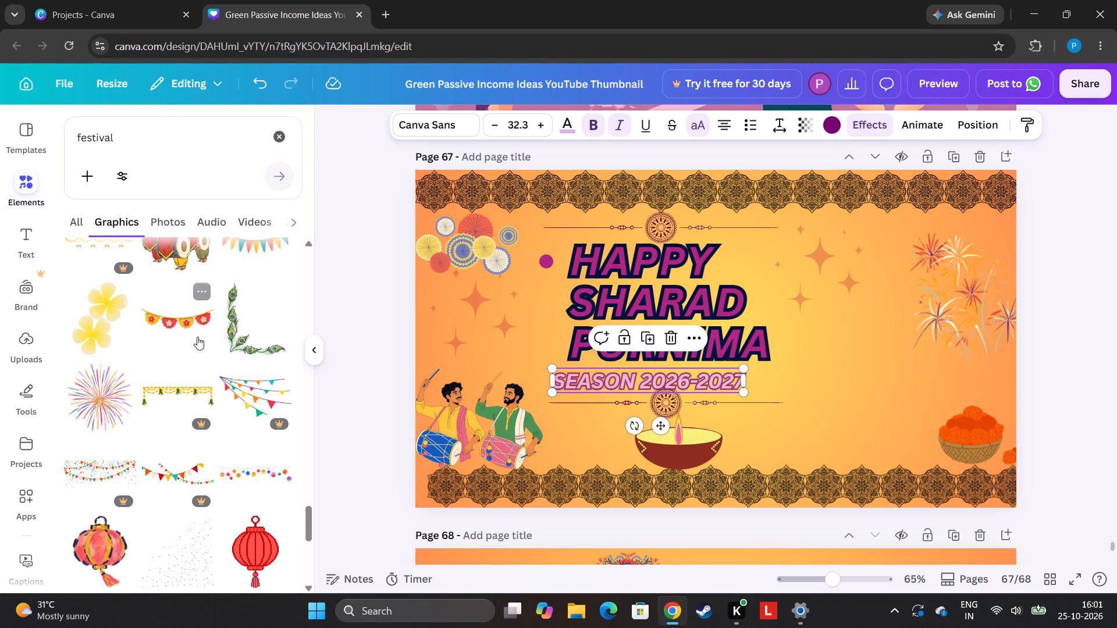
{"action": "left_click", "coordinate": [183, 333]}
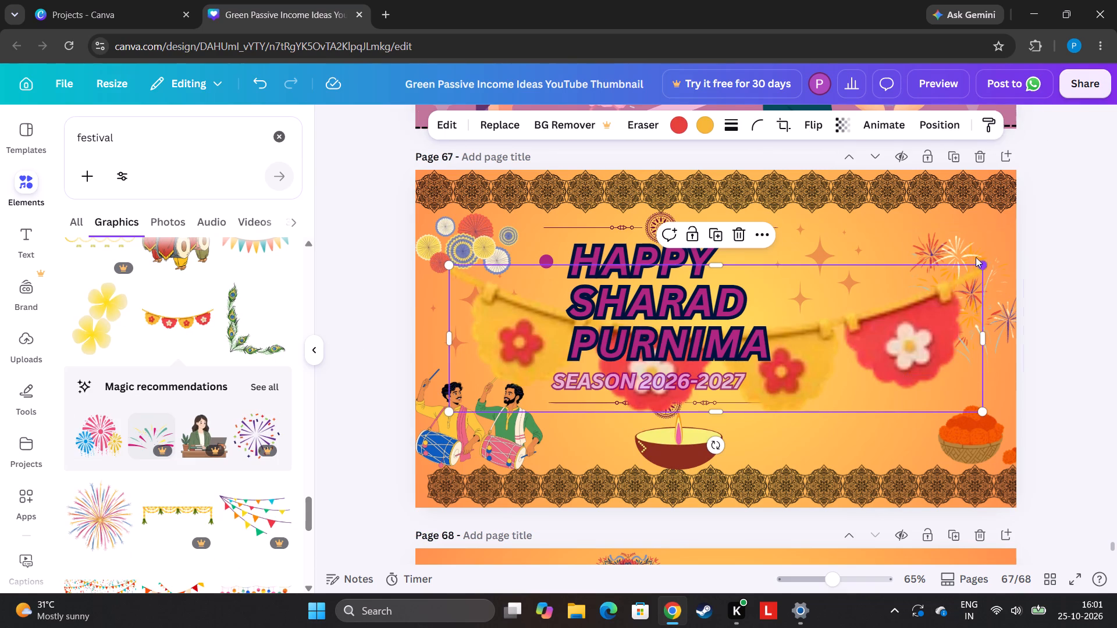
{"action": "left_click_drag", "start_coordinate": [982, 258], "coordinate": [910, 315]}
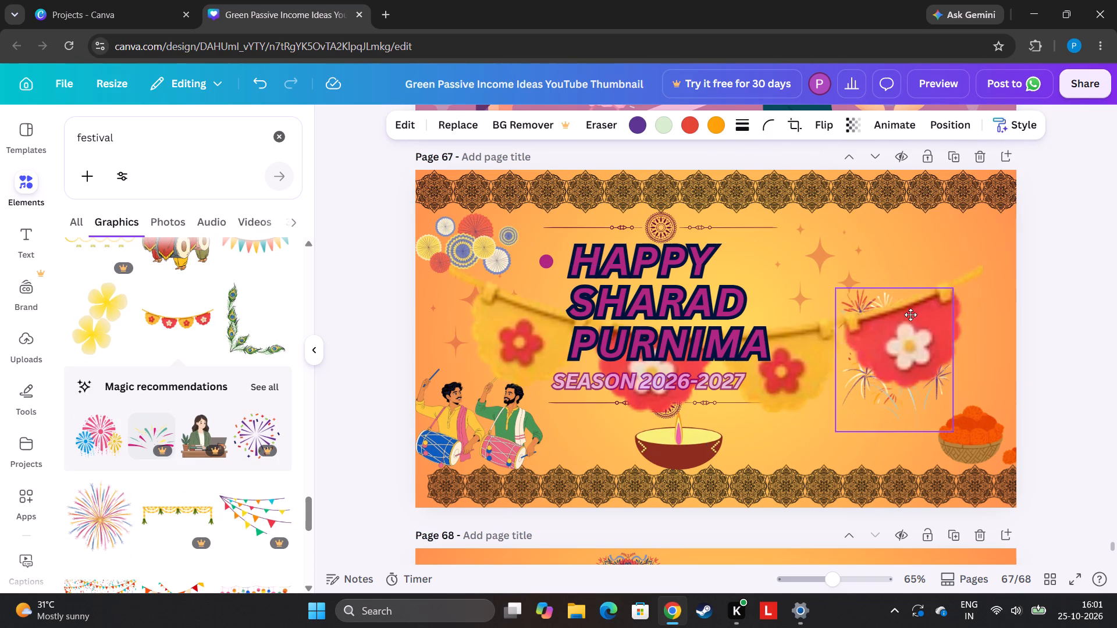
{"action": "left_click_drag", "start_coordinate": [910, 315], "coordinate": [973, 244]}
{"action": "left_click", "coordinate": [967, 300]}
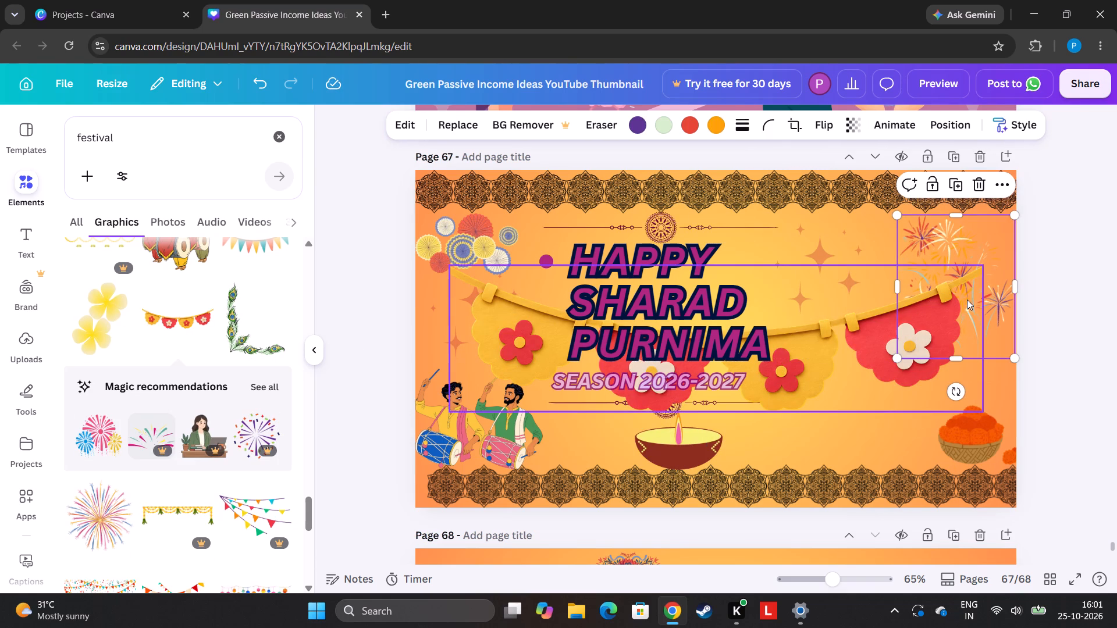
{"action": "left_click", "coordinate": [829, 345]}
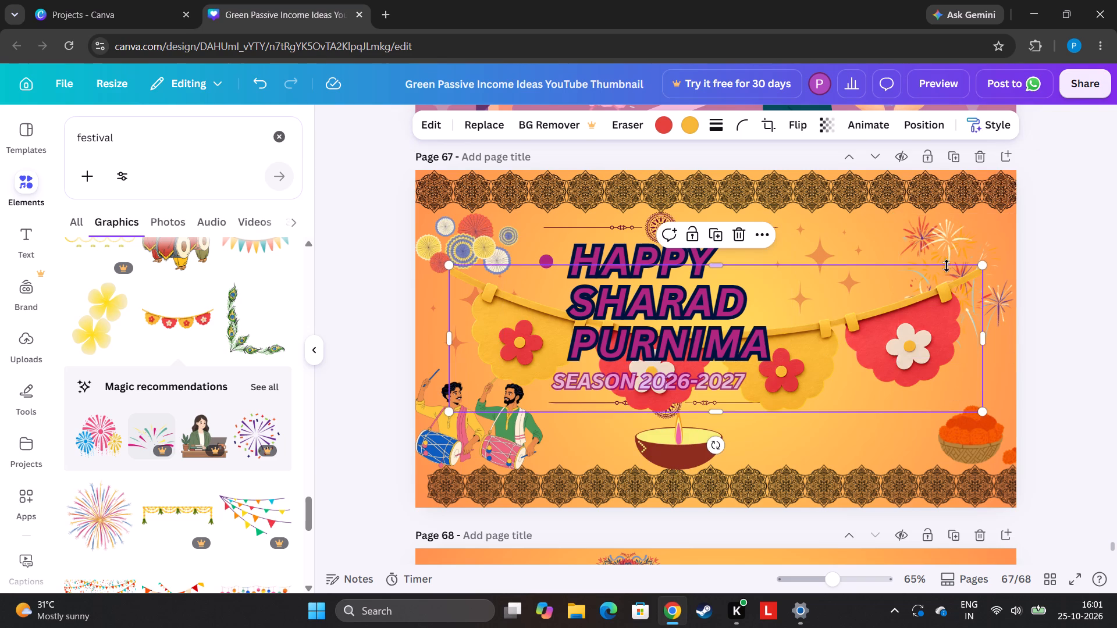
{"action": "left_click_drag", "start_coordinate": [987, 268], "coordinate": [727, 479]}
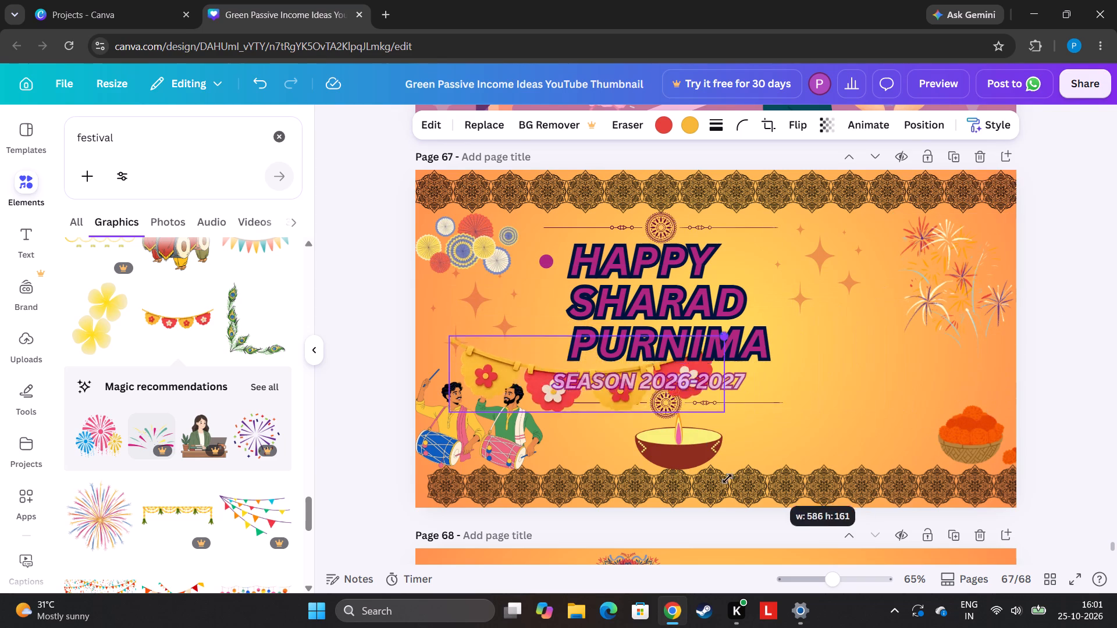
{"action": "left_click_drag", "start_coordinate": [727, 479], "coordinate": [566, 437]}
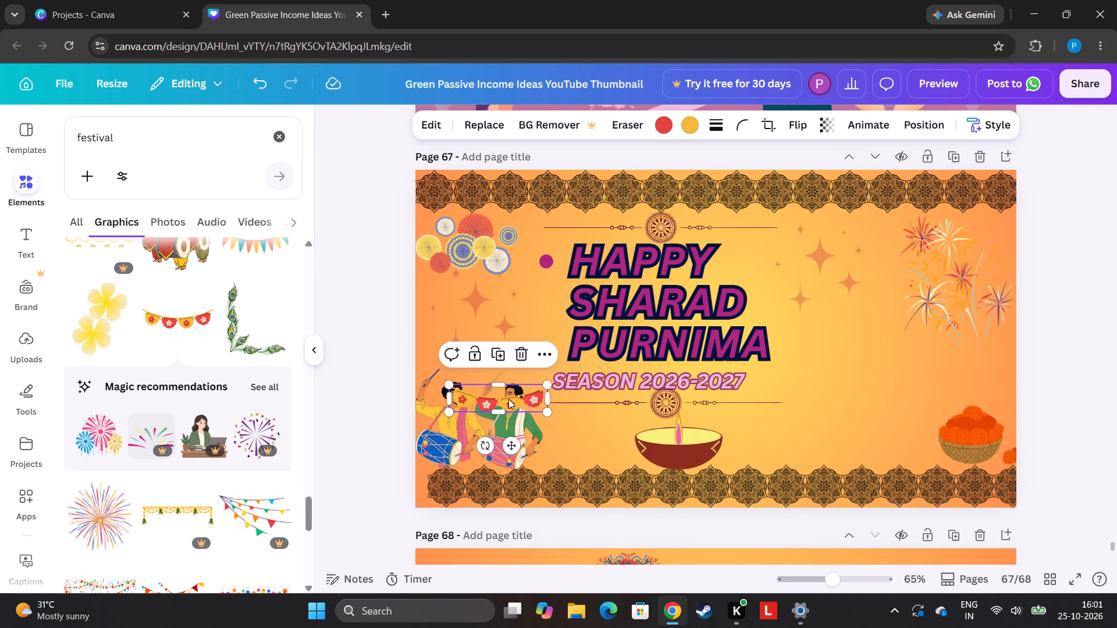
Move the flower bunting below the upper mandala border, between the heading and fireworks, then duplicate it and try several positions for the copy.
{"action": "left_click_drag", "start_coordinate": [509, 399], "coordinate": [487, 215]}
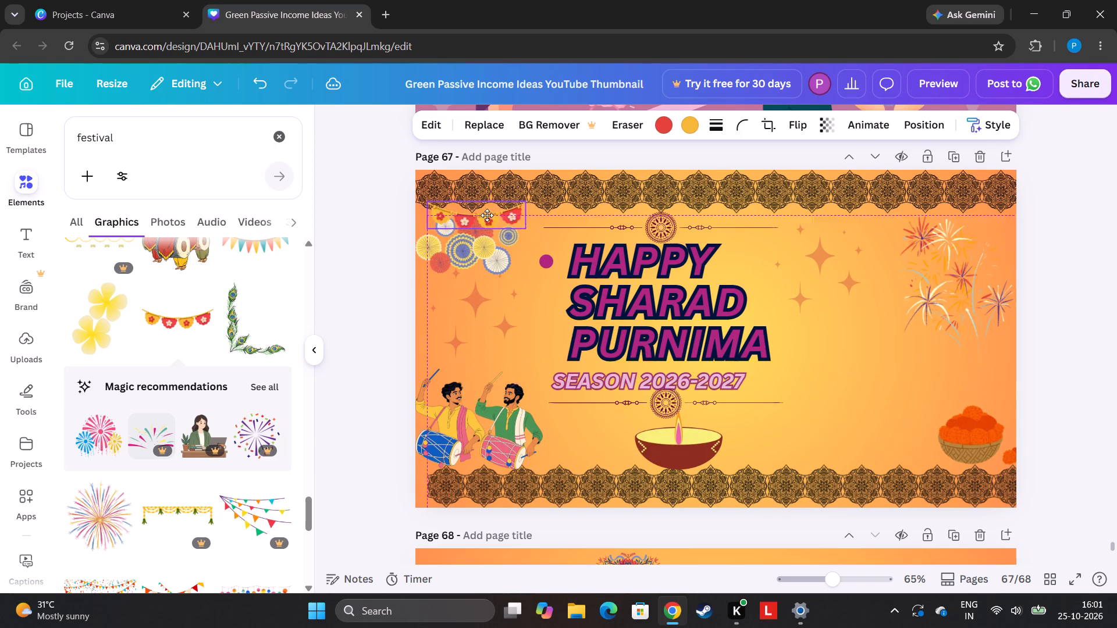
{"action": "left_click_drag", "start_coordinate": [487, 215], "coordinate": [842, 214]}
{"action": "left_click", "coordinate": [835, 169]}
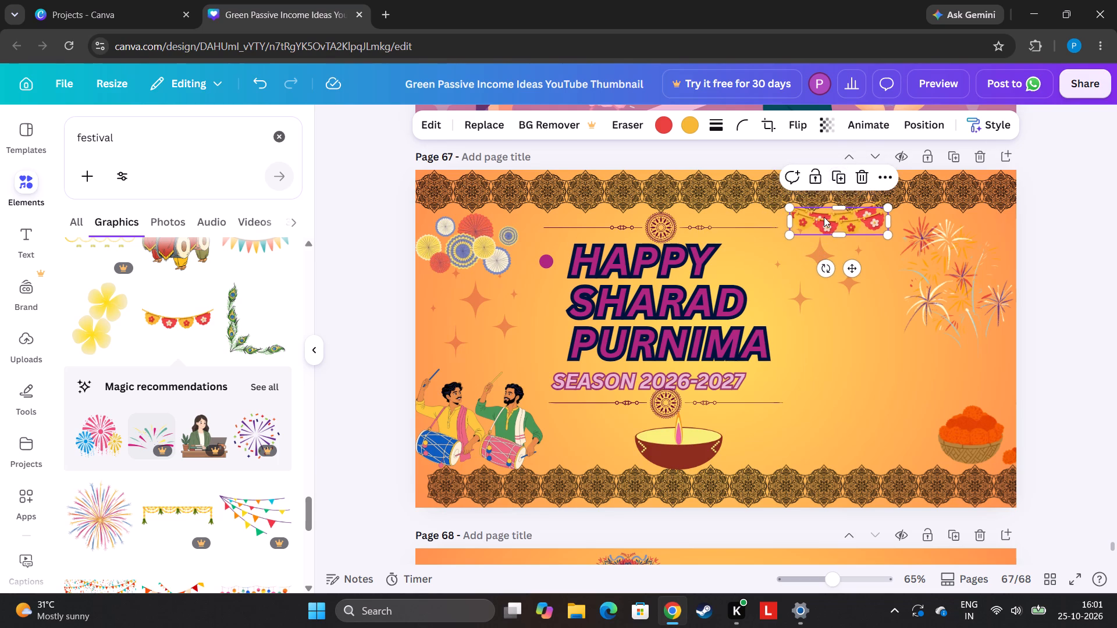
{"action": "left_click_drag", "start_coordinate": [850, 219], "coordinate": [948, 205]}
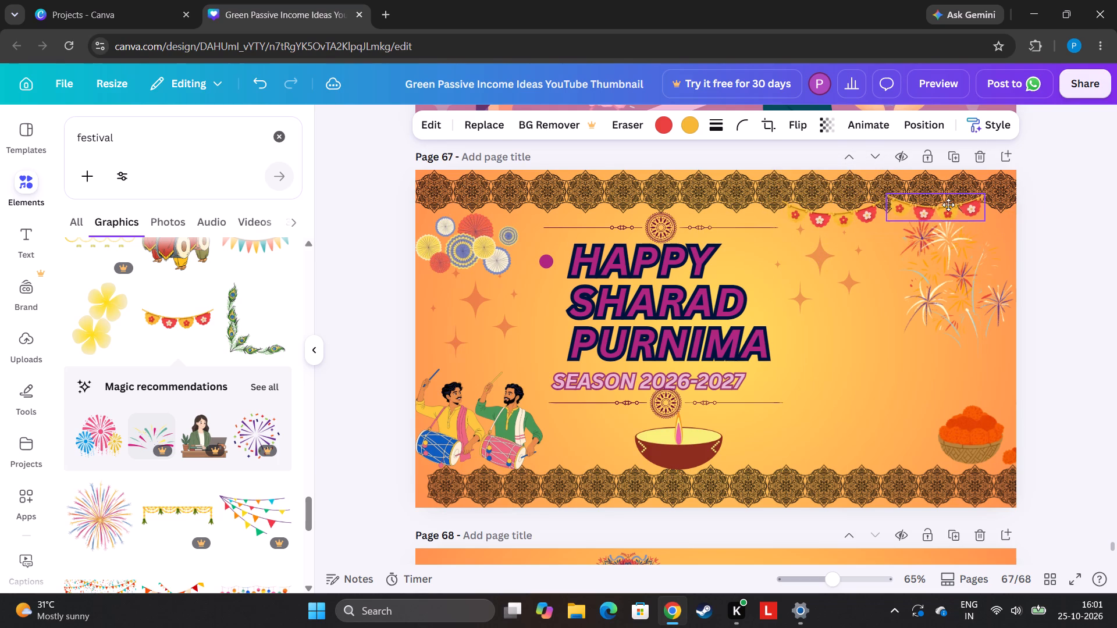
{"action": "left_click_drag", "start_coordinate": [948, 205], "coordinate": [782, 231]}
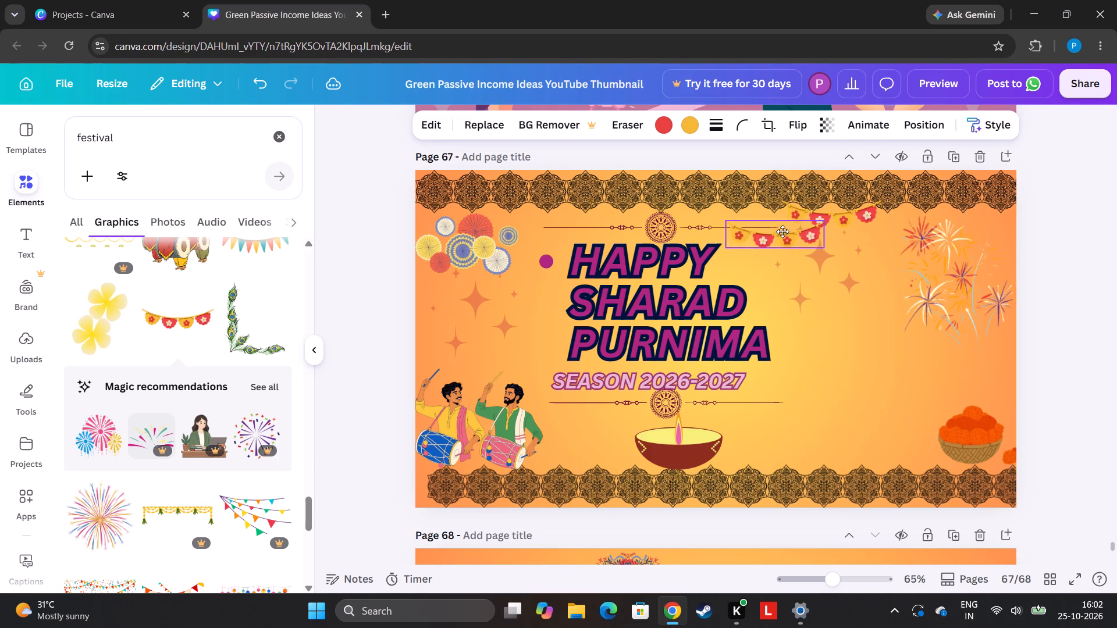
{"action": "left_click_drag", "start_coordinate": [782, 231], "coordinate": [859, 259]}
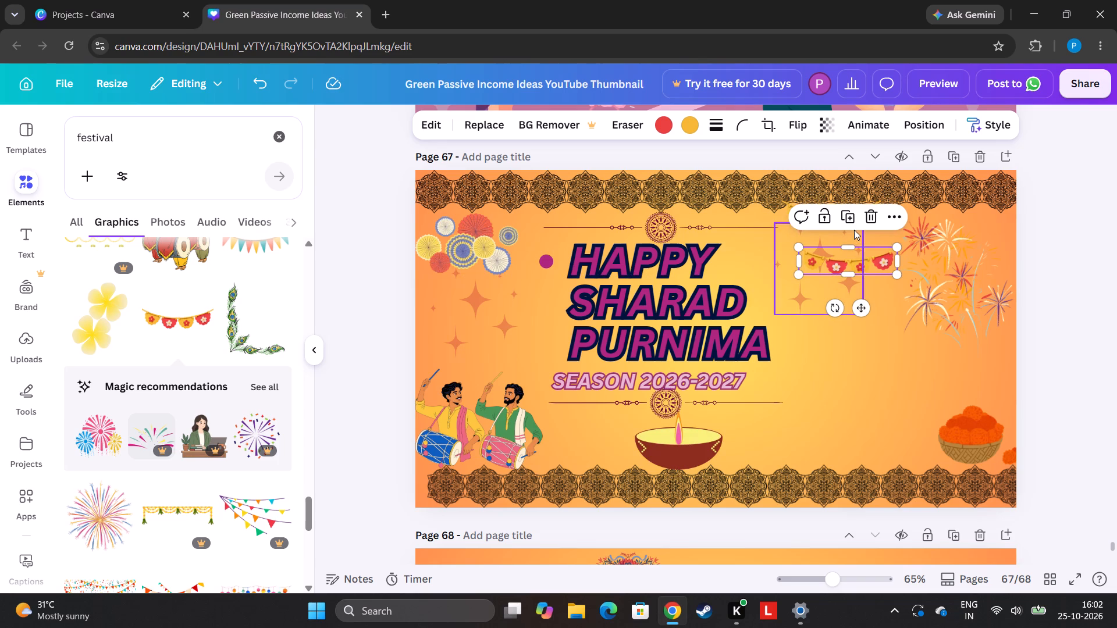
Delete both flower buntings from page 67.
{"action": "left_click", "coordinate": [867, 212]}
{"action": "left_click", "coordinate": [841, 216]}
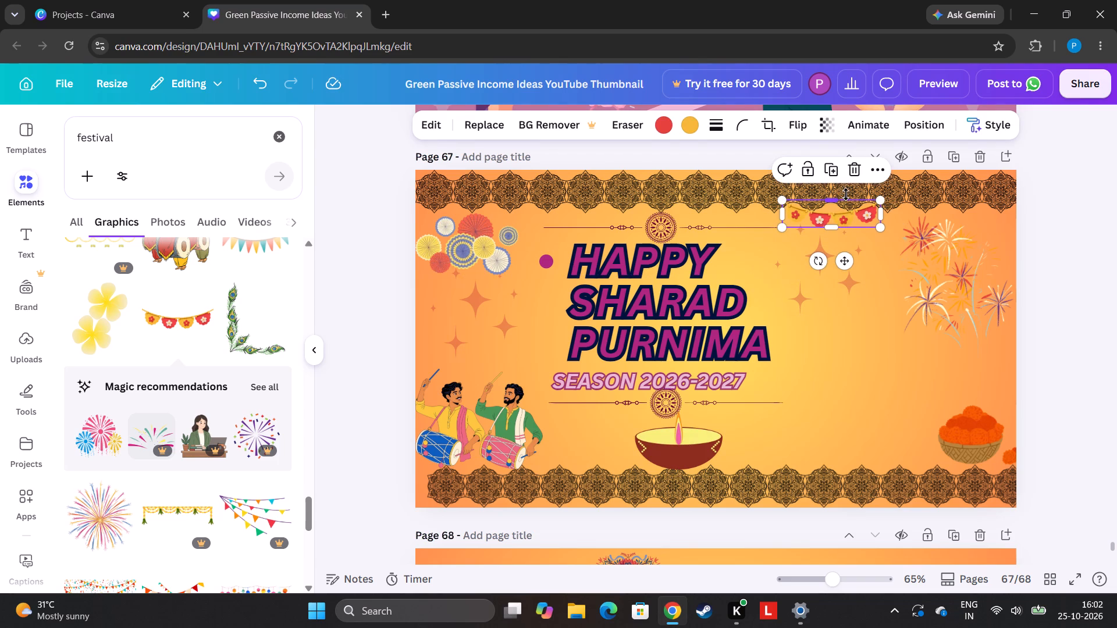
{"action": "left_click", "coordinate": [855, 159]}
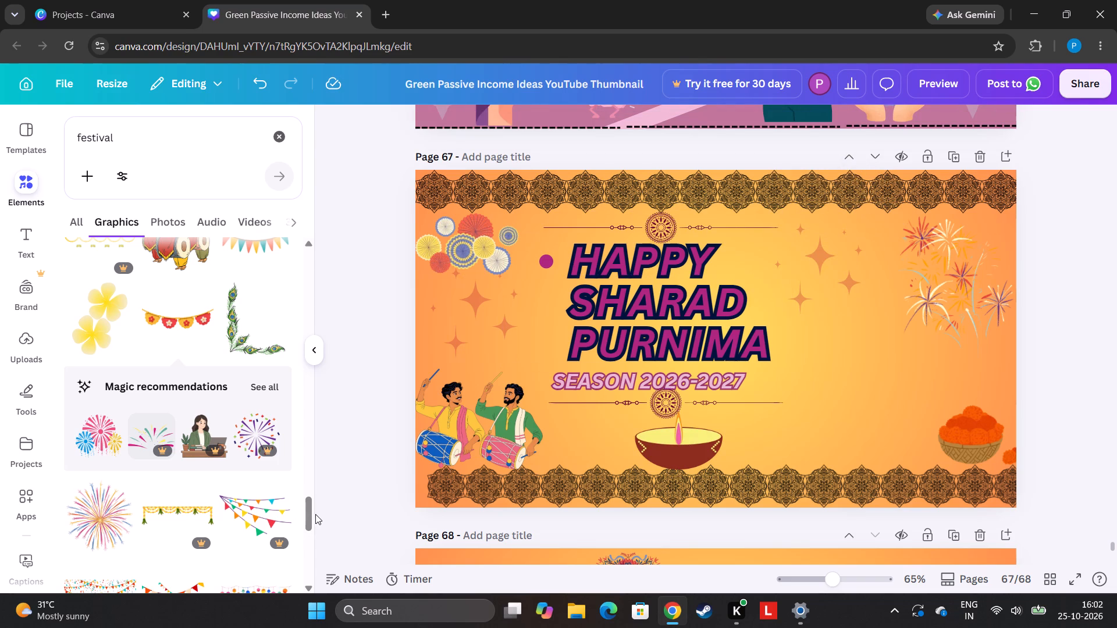
Add the scattered confetti dots from the festival graphics and place them between the diya and the marigold basket, above the lower border.
{"action": "left_click_drag", "start_coordinate": [315, 514], "coordinate": [316, 551]}
{"action": "left_click_drag", "start_coordinate": [315, 517], "coordinate": [306, 552]}
{"action": "left_click_drag", "start_coordinate": [310, 506], "coordinate": [310, 533]}
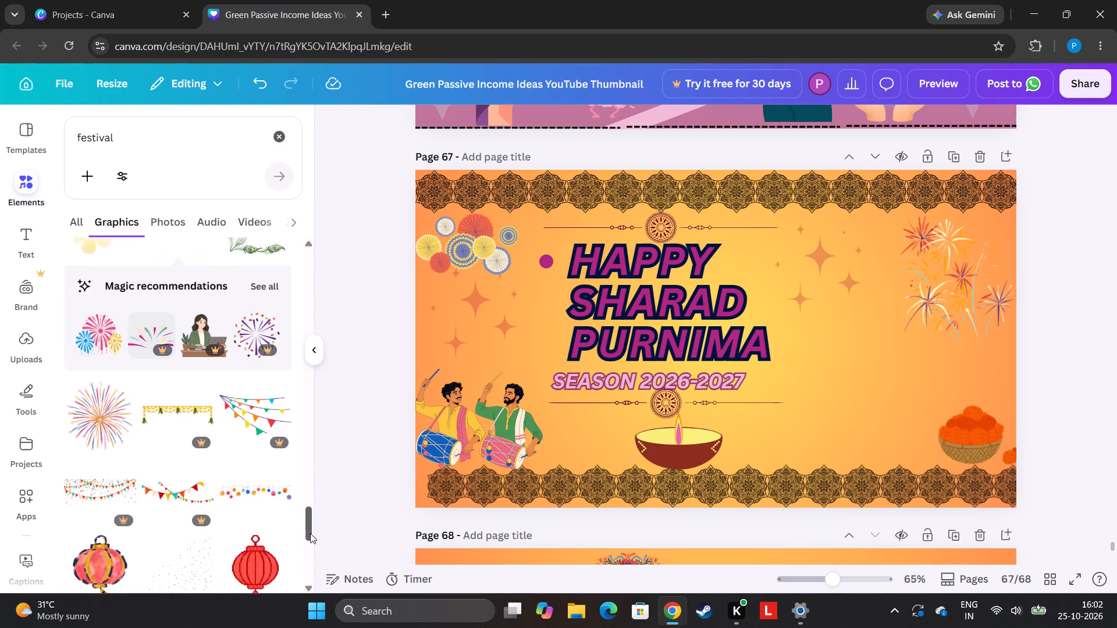
{"action": "left_click_drag", "start_coordinate": [310, 533], "coordinate": [310, 547]}
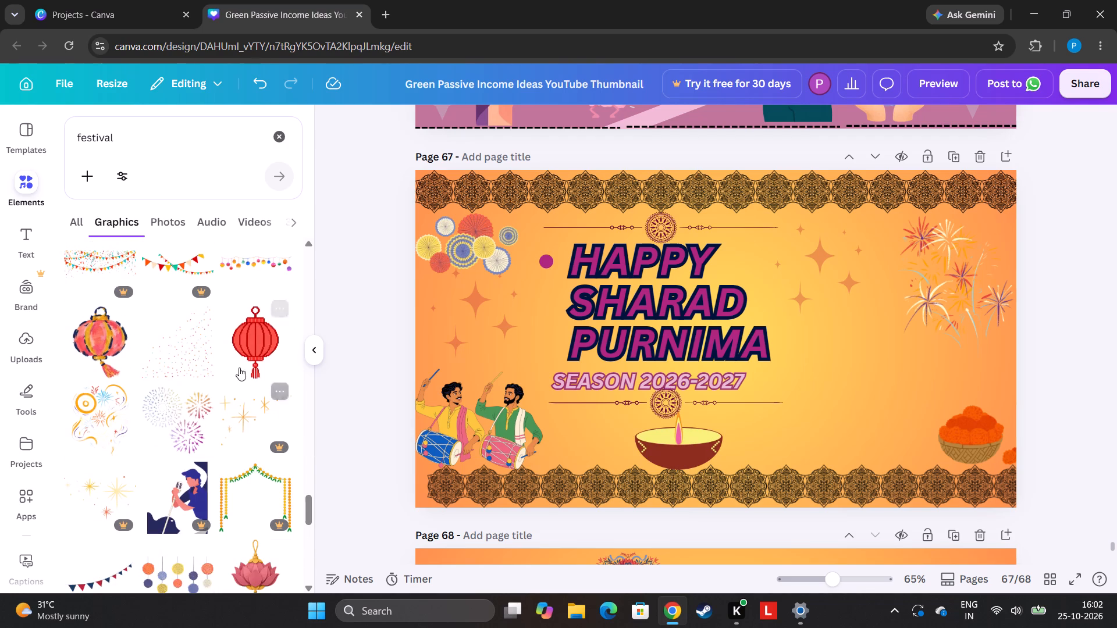
{"action": "left_click", "coordinate": [179, 360]}
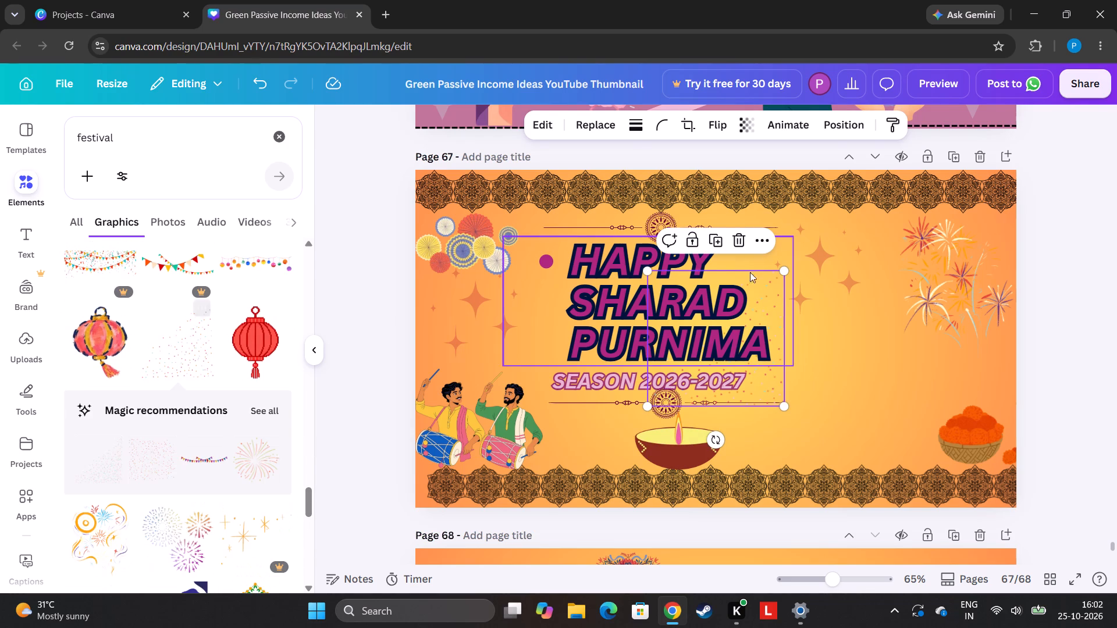
{"action": "left_click_drag", "start_coordinate": [746, 327], "coordinate": [888, 369]}
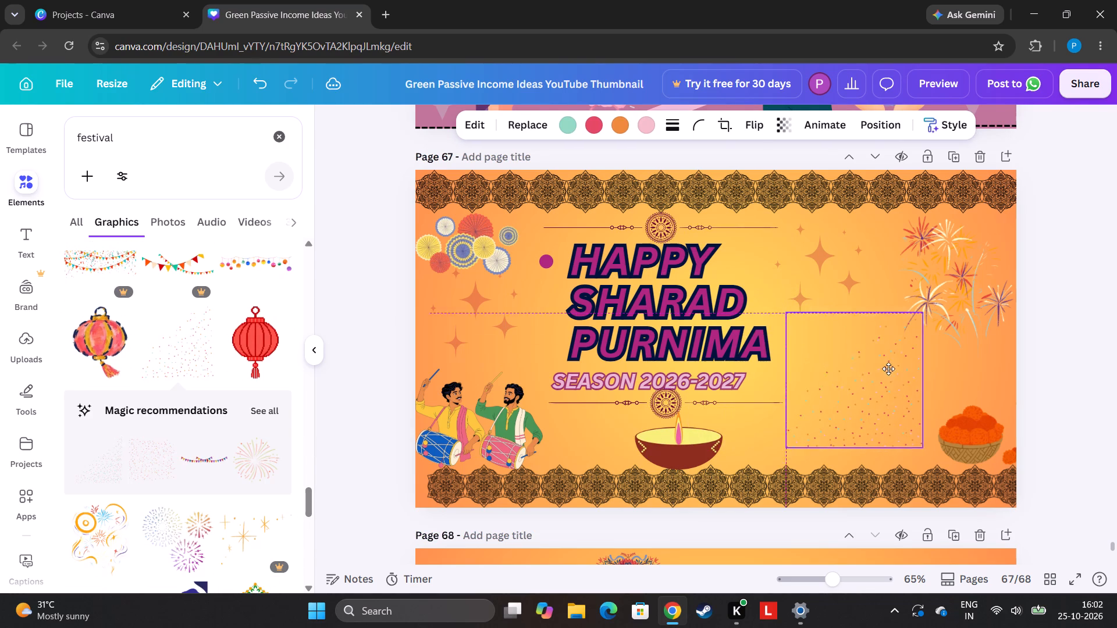
{"action": "left_click_drag", "start_coordinate": [888, 369], "coordinate": [888, 386]}
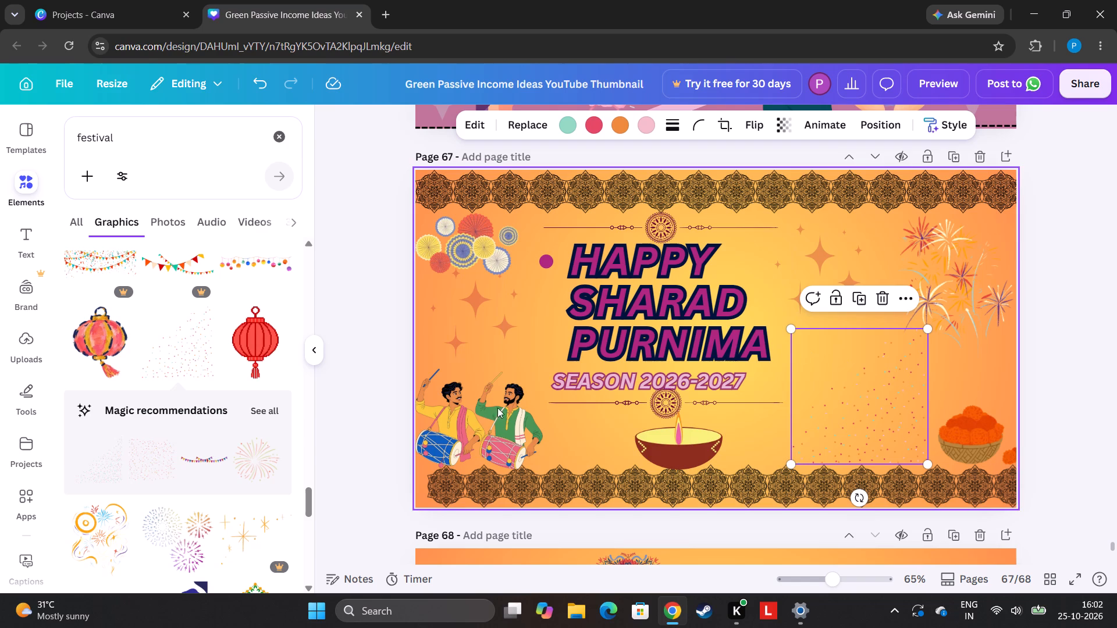
Add the red paper lantern from the festival graphics, shrink it to about a third of the page height, and place it beside the fireworks.
{"action": "left_click", "coordinate": [247, 372]}
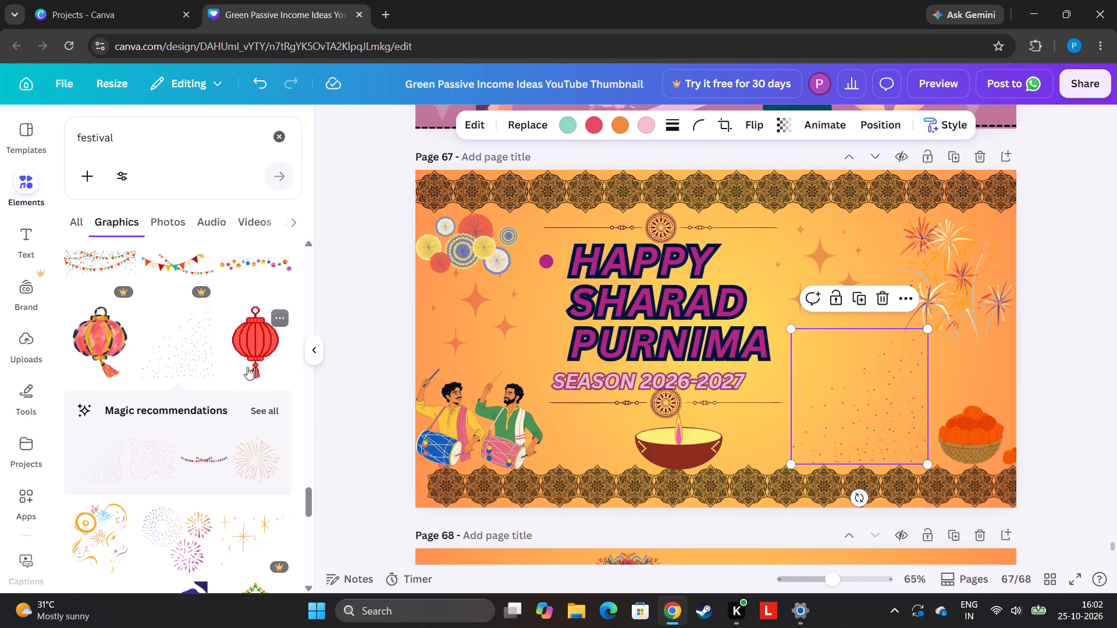
{"action": "left_click_drag", "start_coordinate": [784, 437], "coordinate": [798, 436]}
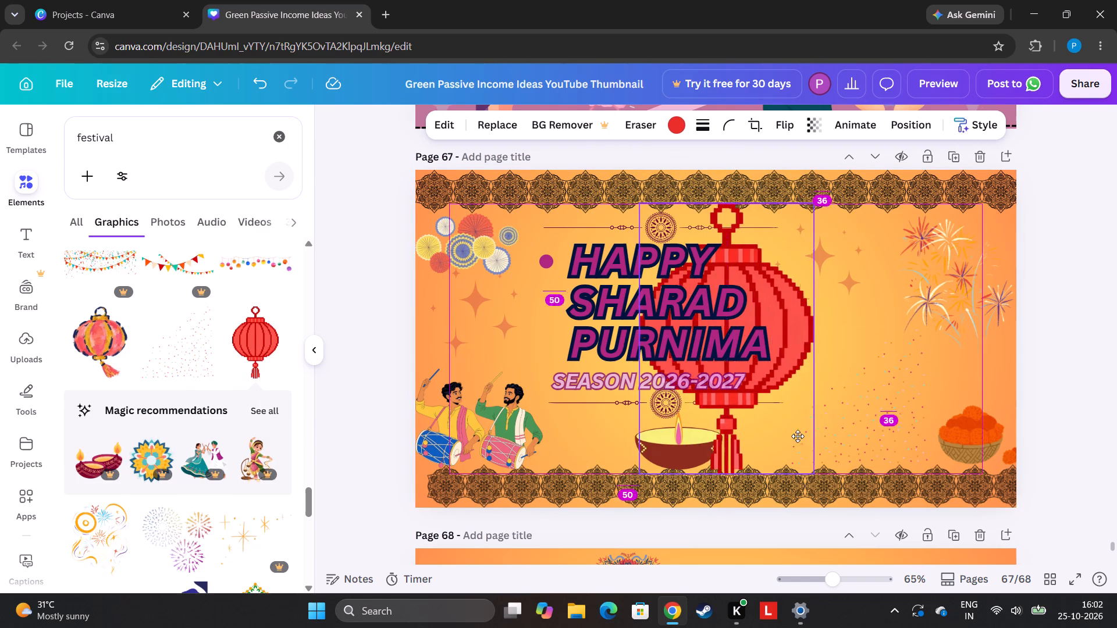
{"action": "left_click_drag", "start_coordinate": [798, 436], "coordinate": [902, 456]}
{"action": "left_click_drag", "start_coordinate": [913, 455], "coordinate": [961, 440]}
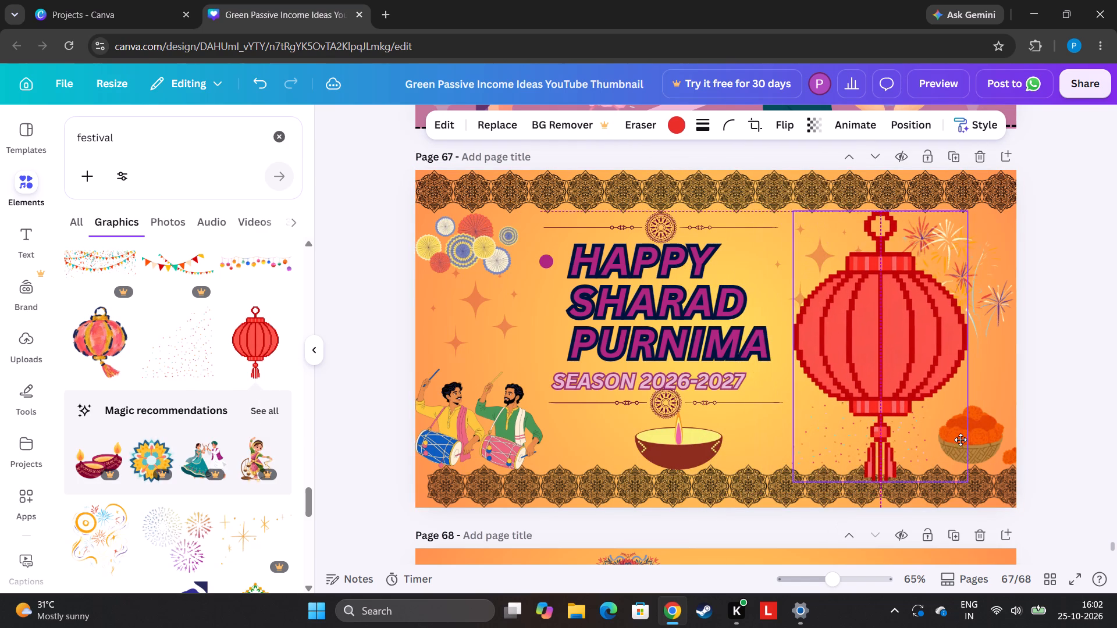
{"action": "left_click_drag", "start_coordinate": [961, 440], "coordinate": [959, 437]}
{"action": "left_click", "coordinate": [974, 474]}
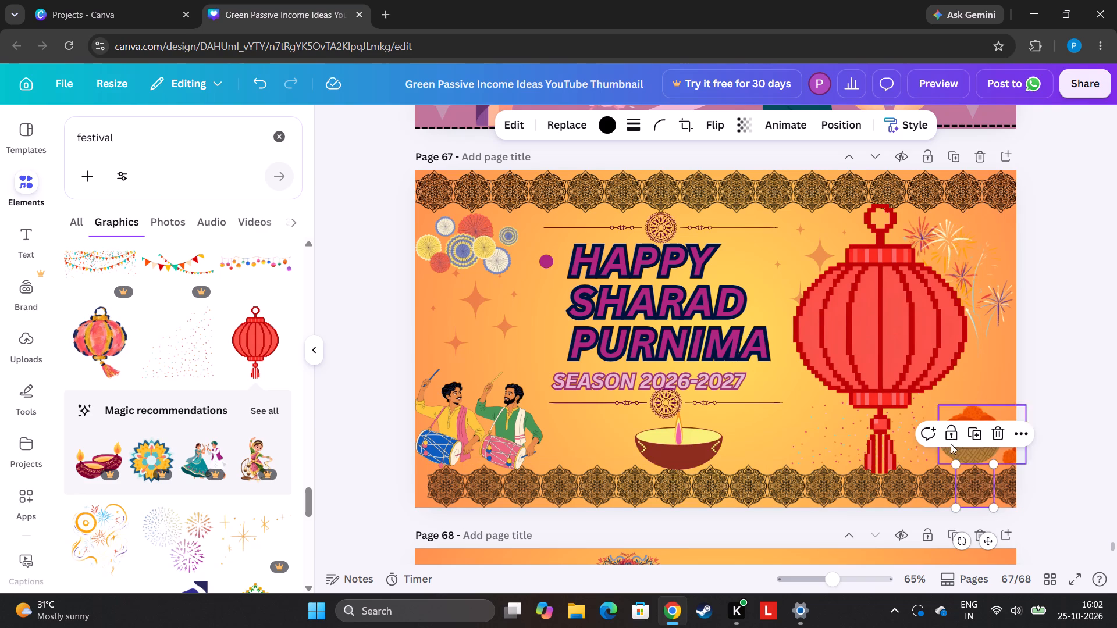
{"action": "left_click", "coordinate": [889, 398]}
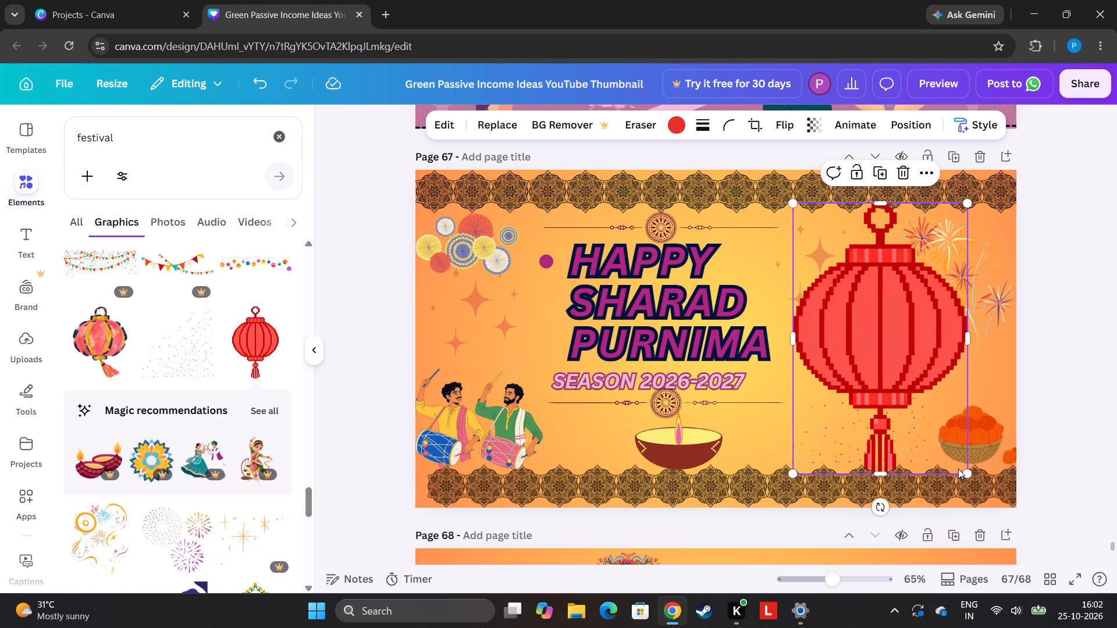
{"action": "left_click_drag", "start_coordinate": [969, 470], "coordinate": [784, 426]}
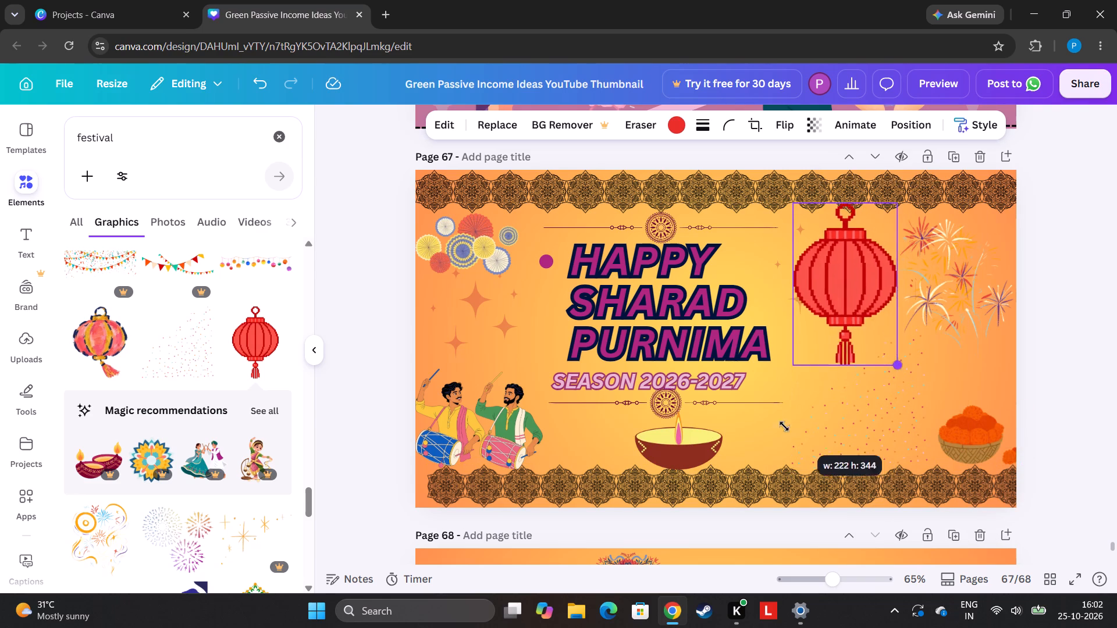
{"action": "left_click_drag", "start_coordinate": [784, 426], "coordinate": [744, 384]}
{"action": "left_click_drag", "start_coordinate": [823, 277], "coordinate": [873, 356]}
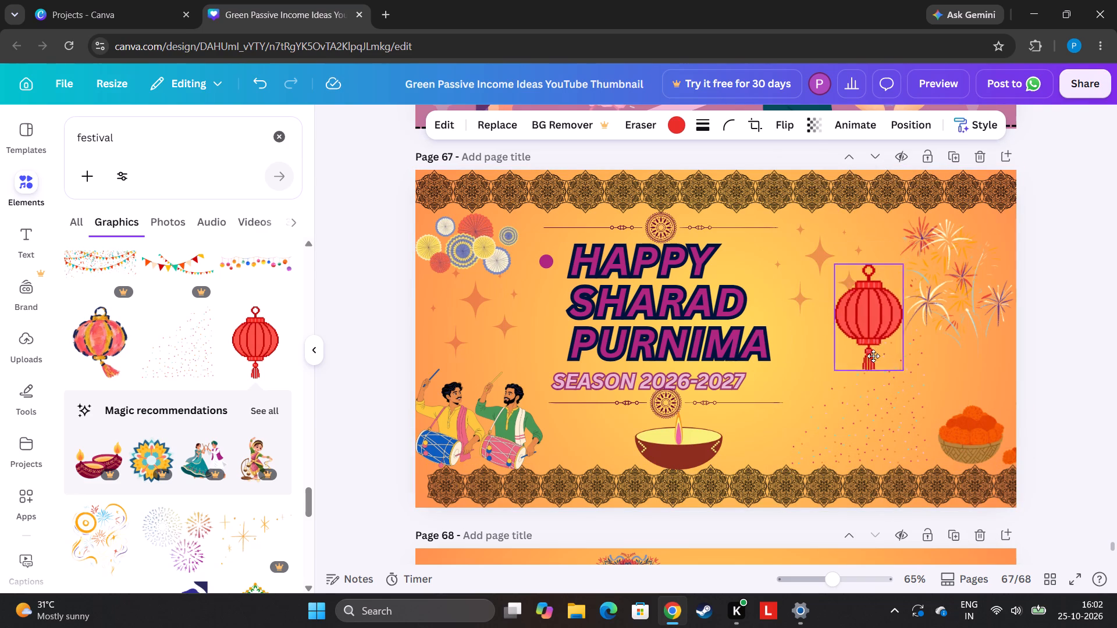
{"action": "left_click_drag", "start_coordinate": [873, 356], "coordinate": [874, 347]}
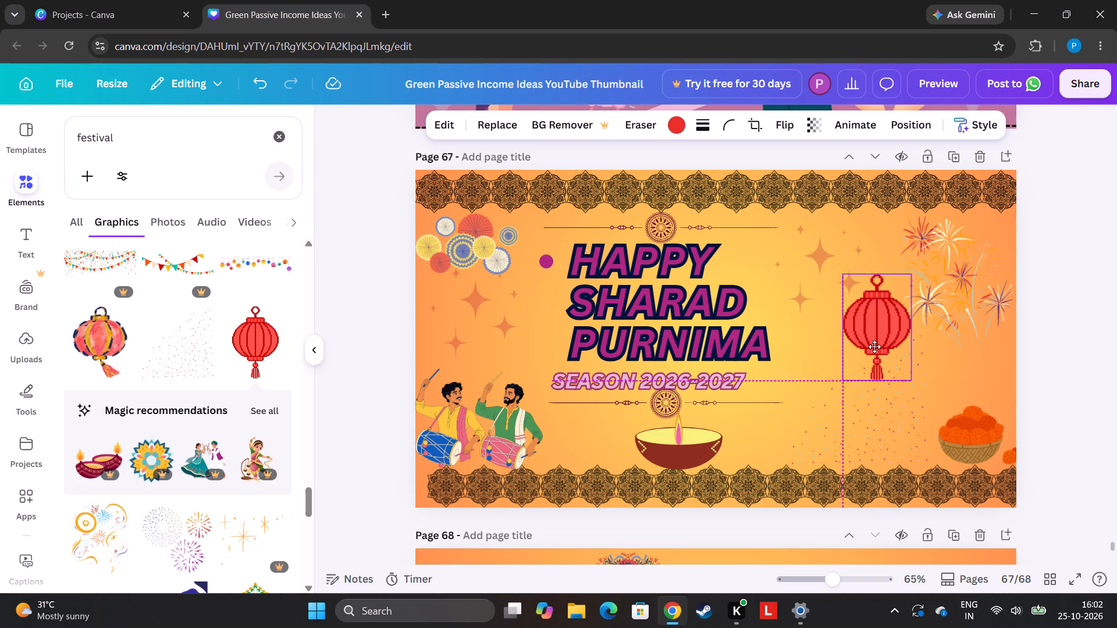
{"action": "left_click_drag", "start_coordinate": [874, 347], "coordinate": [874, 355]}
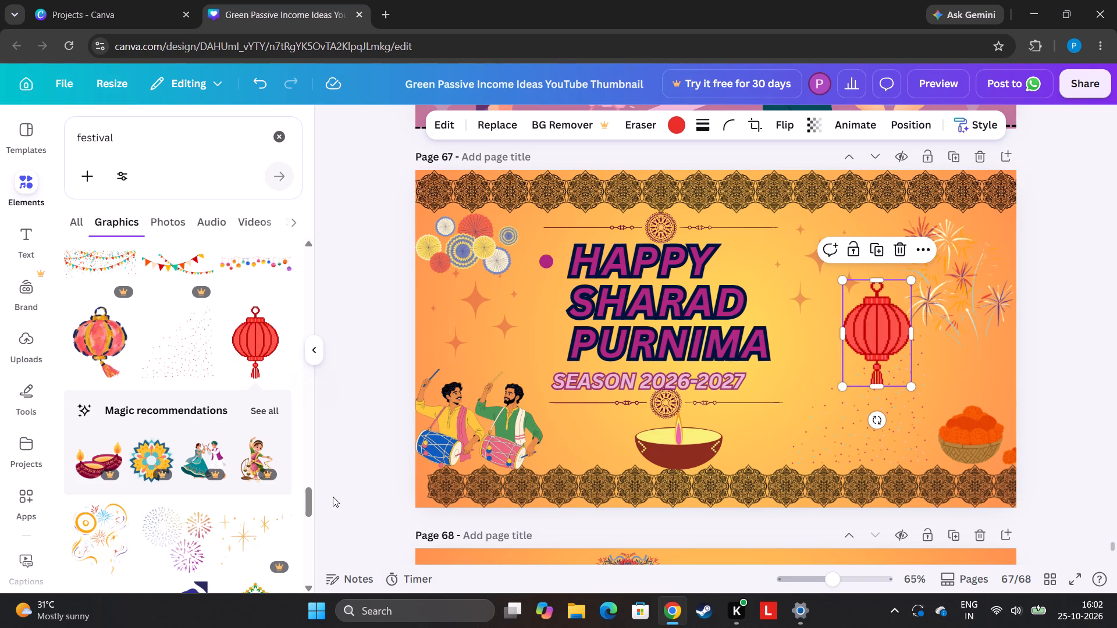
Add the vertical orange, pink and green flower garland from the festival graphics and hang it from the upper border directly above the red lantern.
{"action": "left_click_drag", "start_coordinate": [312, 502], "coordinate": [312, 534]}
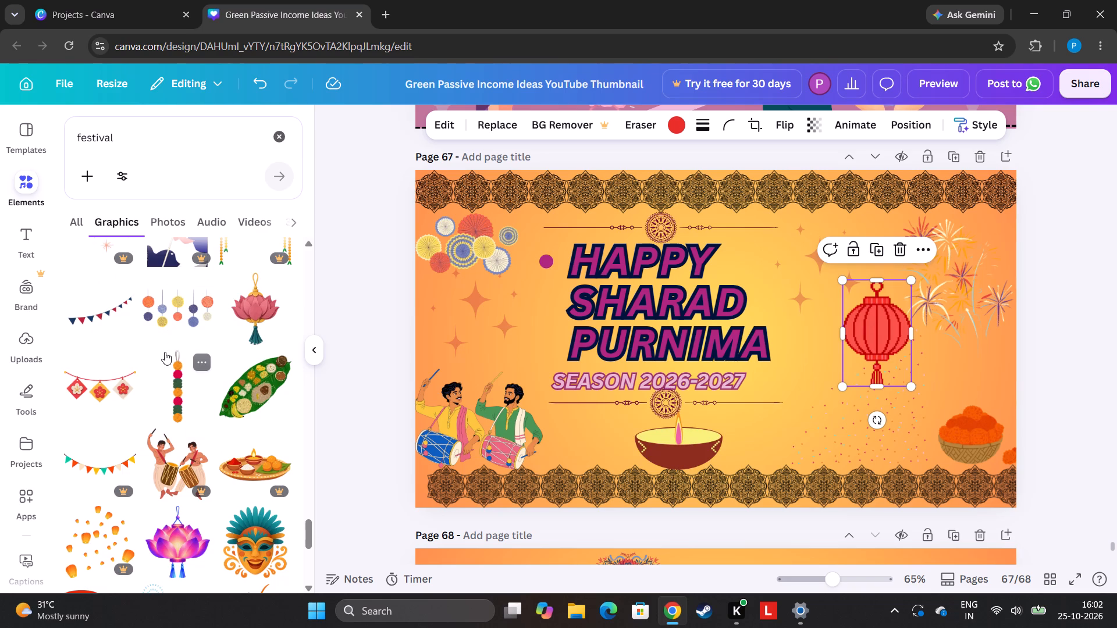
{"action": "left_click", "coordinate": [166, 395]}
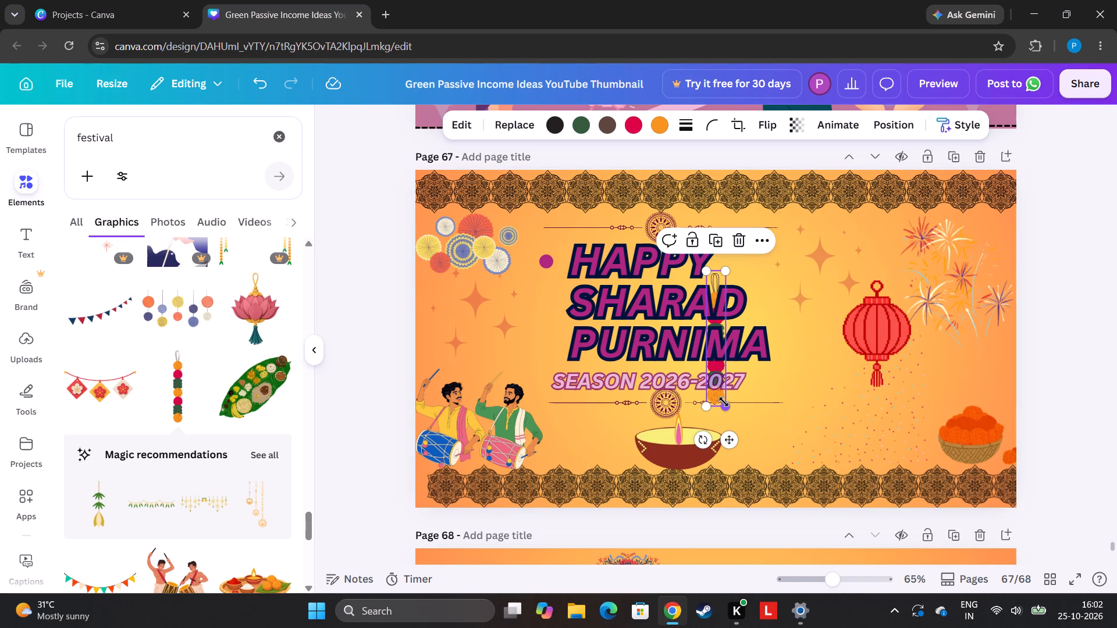
{"action": "left_click_drag", "start_coordinate": [724, 402], "coordinate": [814, 395]}
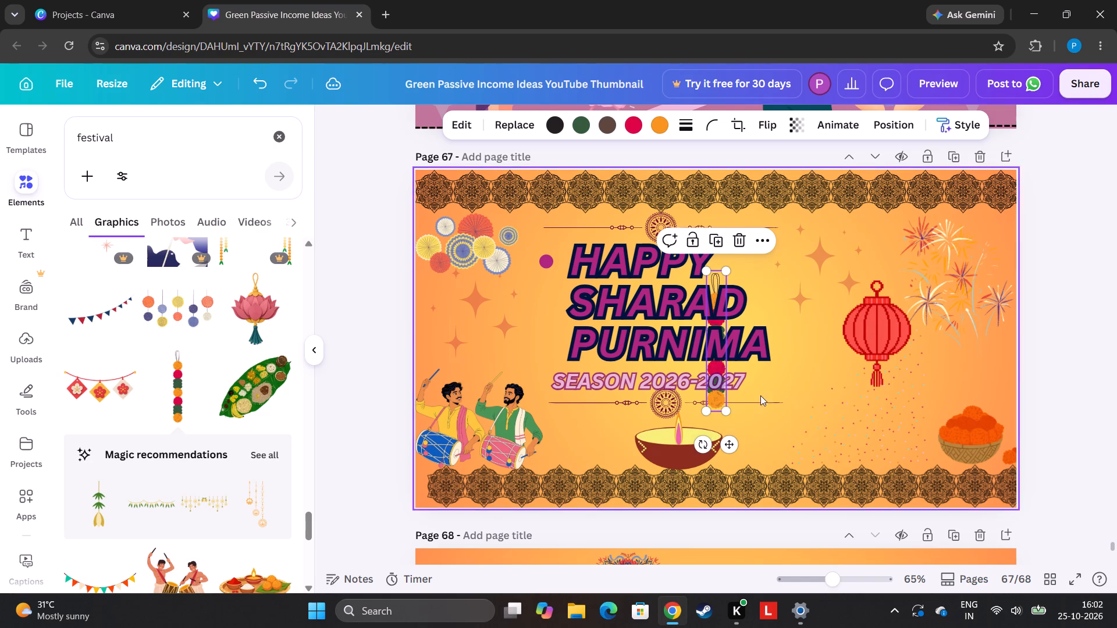
{"action": "left_click_drag", "start_coordinate": [718, 395], "coordinate": [790, 340]}
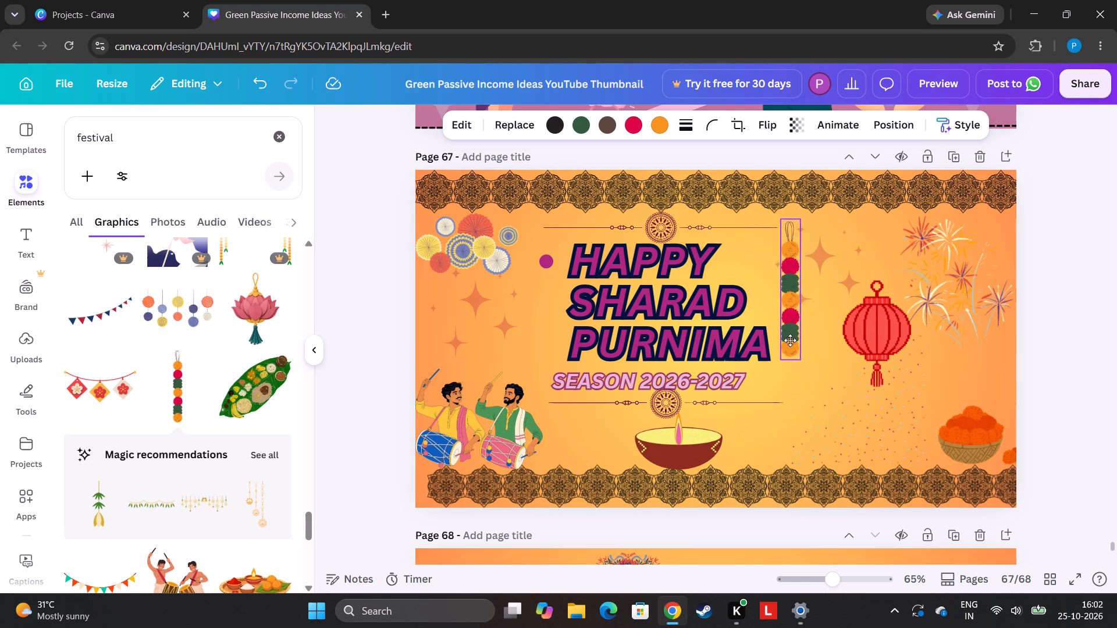
{"action": "left_click_drag", "start_coordinate": [790, 340], "coordinate": [886, 298]}
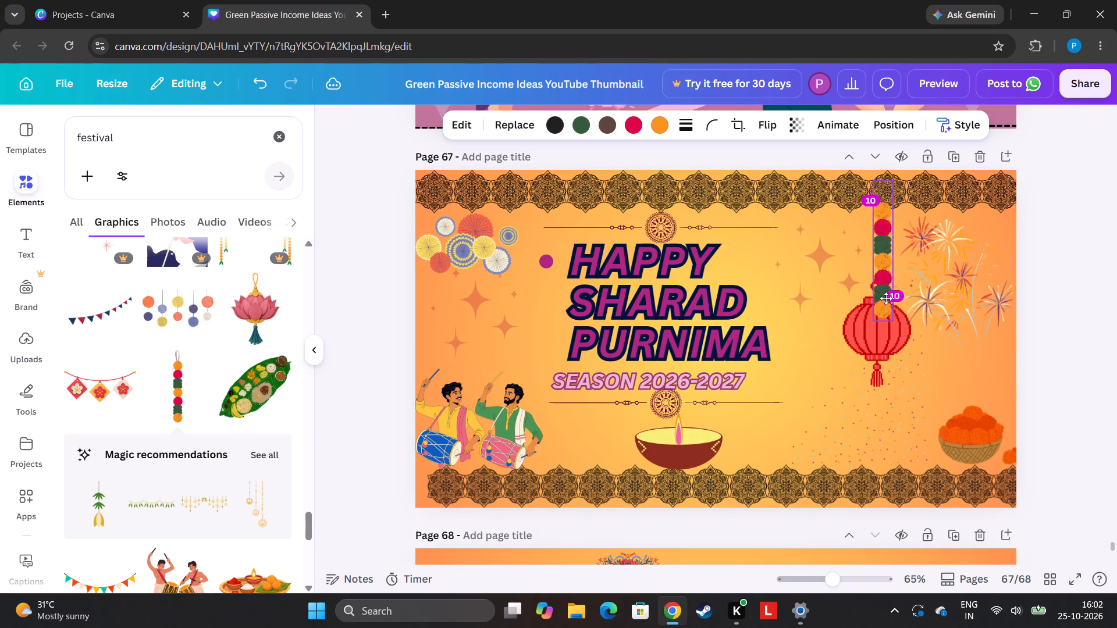
{"action": "left_click_drag", "start_coordinate": [886, 298], "coordinate": [881, 278]}
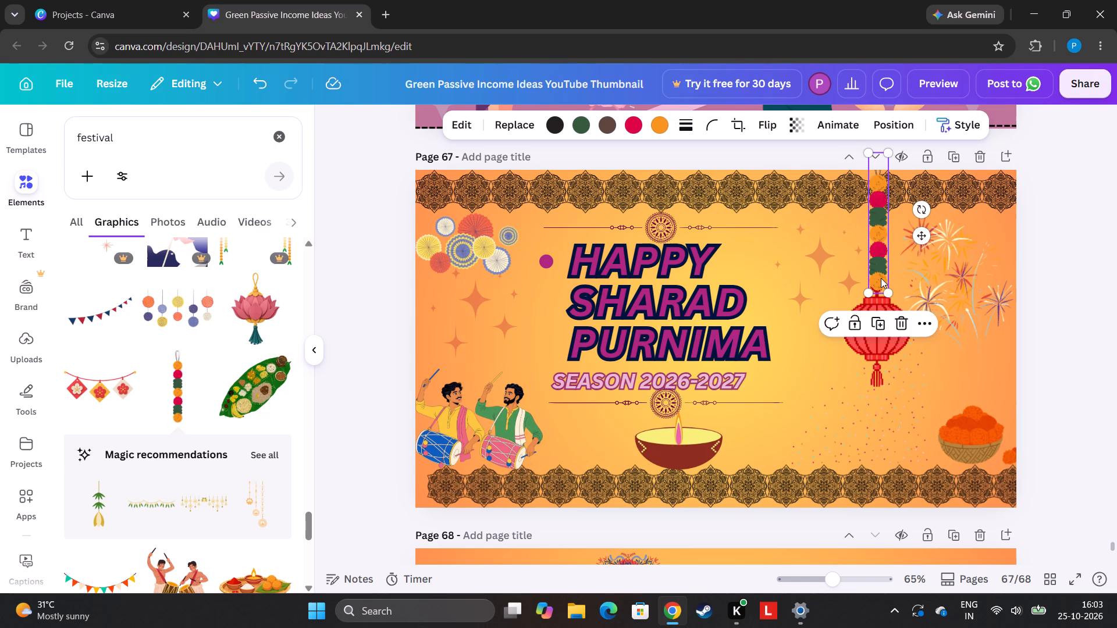
Duplicate the flower garland twice and hang one copy from the upper border between the paper fans and the start of the heading.
{"action": "left_click", "coordinate": [880, 316]}
{"action": "left_click_drag", "start_coordinate": [882, 281], "coordinate": [876, 286]}
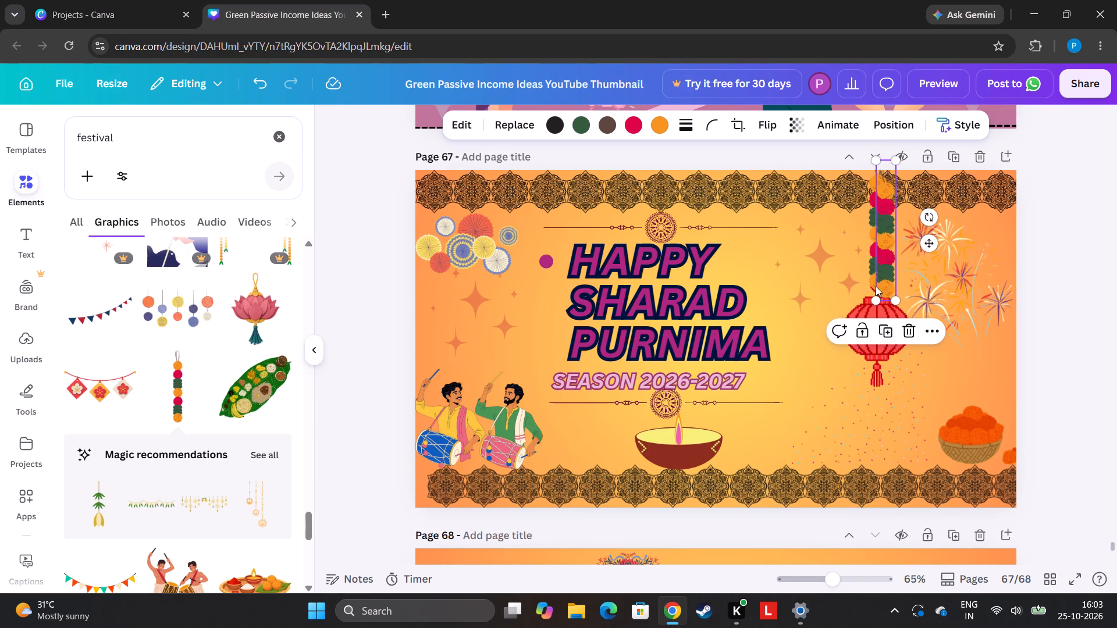
{"action": "left_click_drag", "start_coordinate": [876, 286], "coordinate": [770, 328]}
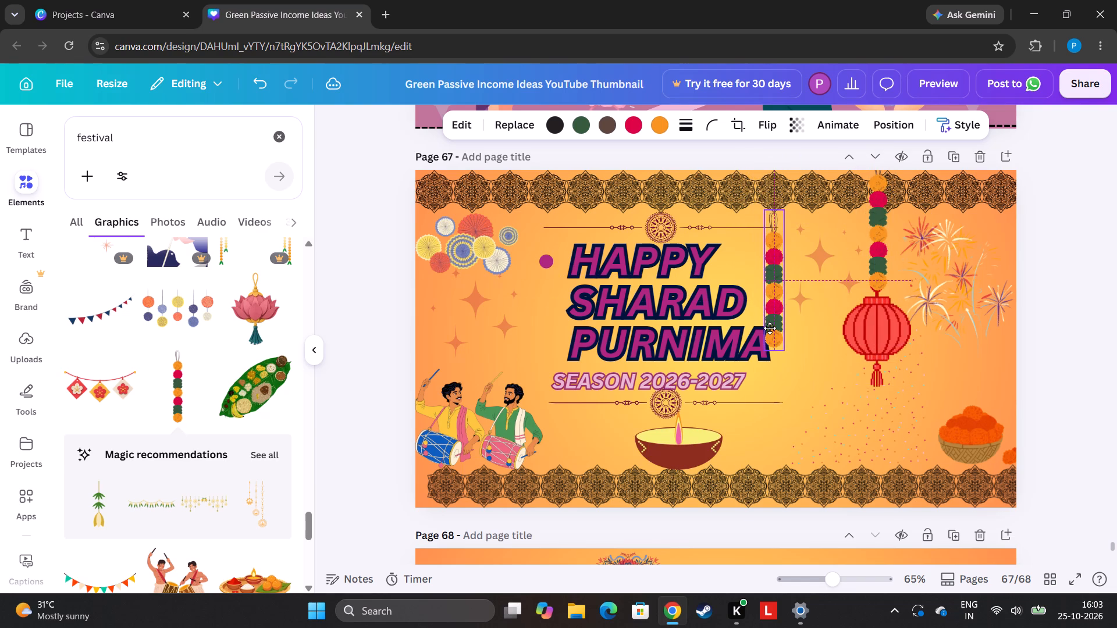
{"action": "left_click_drag", "start_coordinate": [770, 328], "coordinate": [774, 302]}
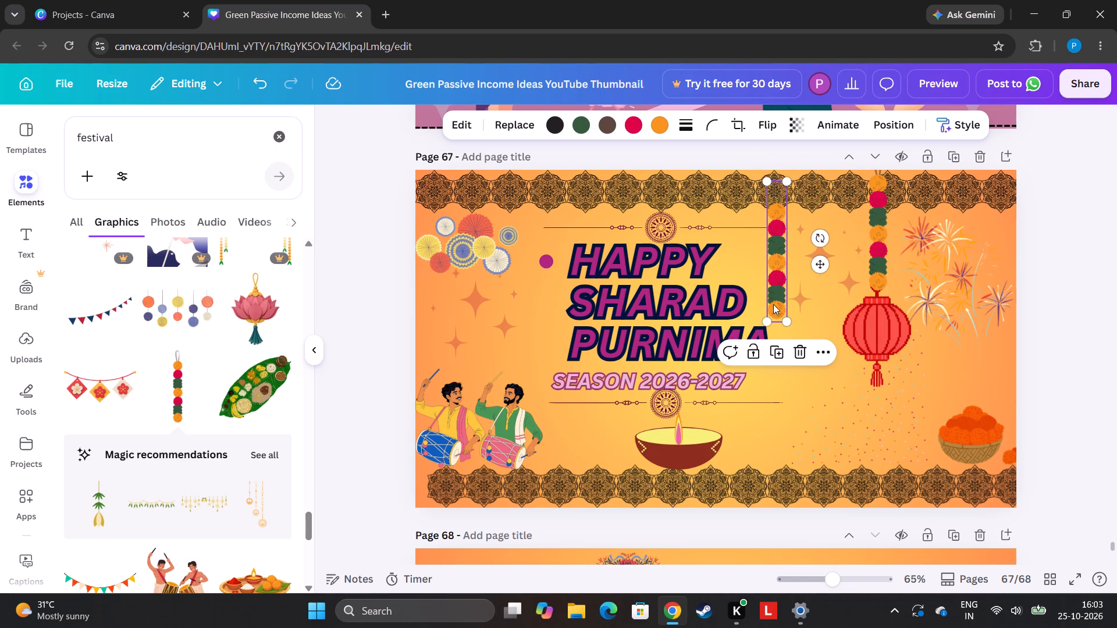
{"action": "left_click", "coordinate": [778, 354]}
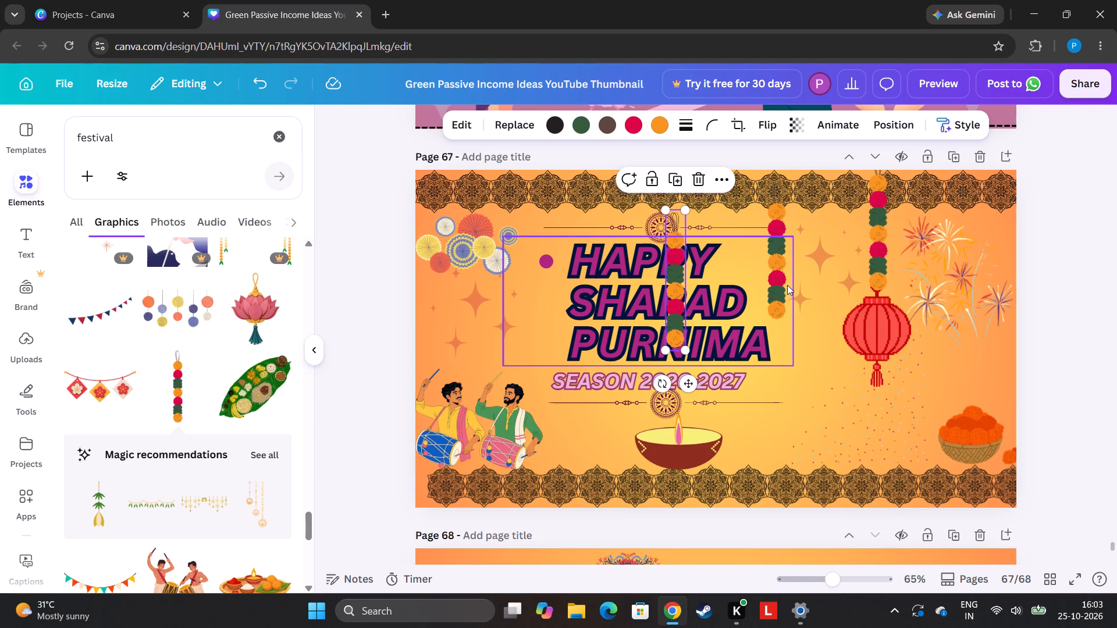
{"action": "left_click_drag", "start_coordinate": [785, 276], "coordinate": [542, 267]}
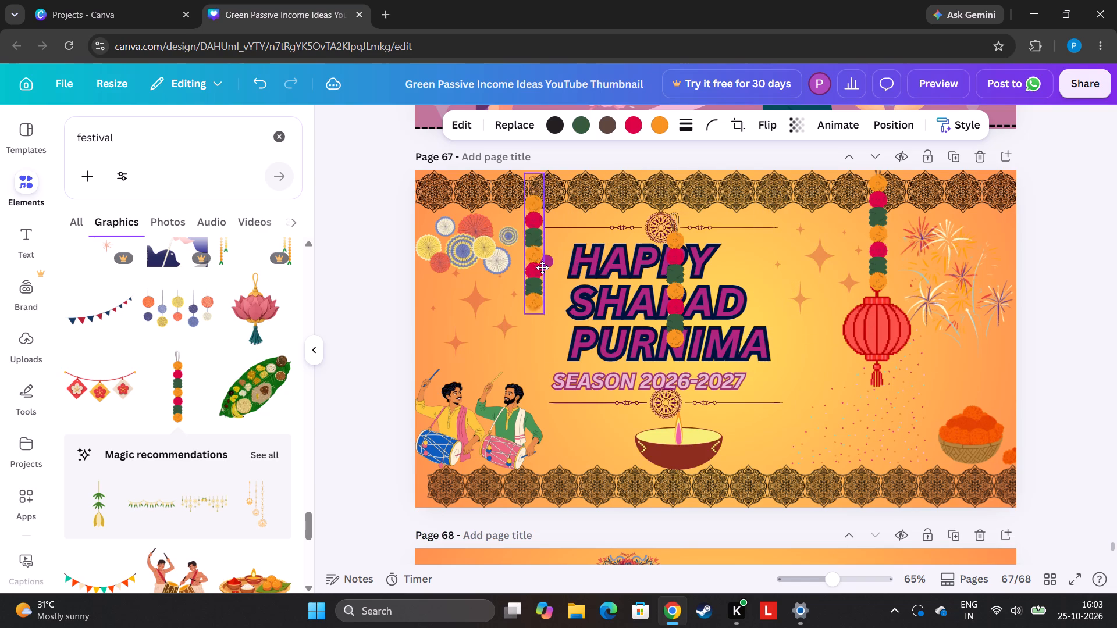
{"action": "left_click_drag", "start_coordinate": [542, 267], "coordinate": [553, 268]}
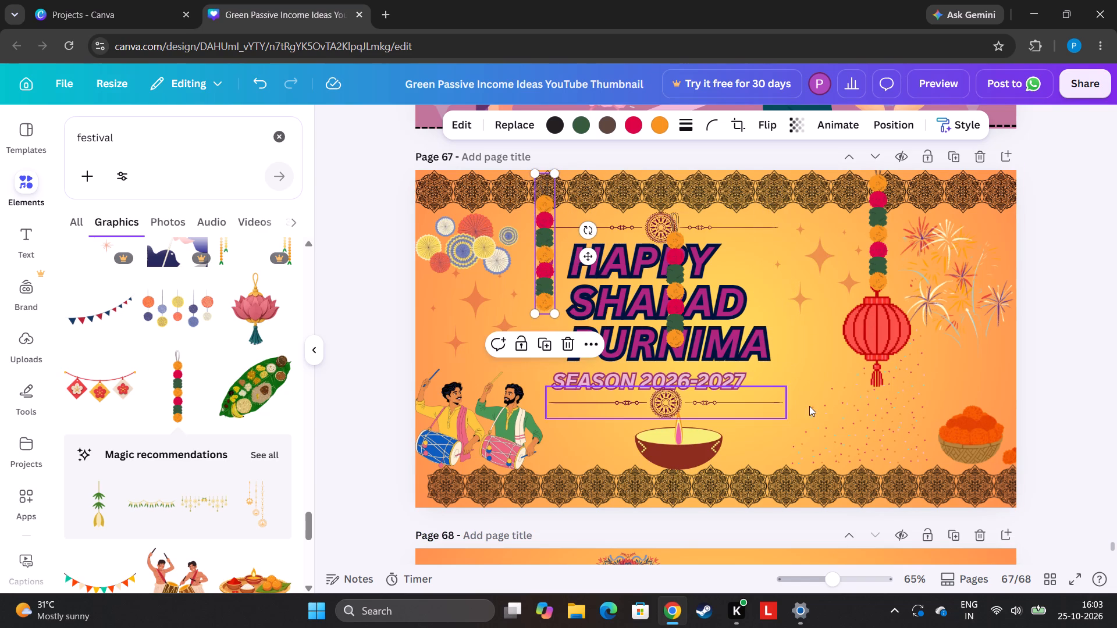
Shift the HAPPY SHARAD PURNIMA heading slightly upward.
{"action": "left_click", "coordinate": [664, 309]}
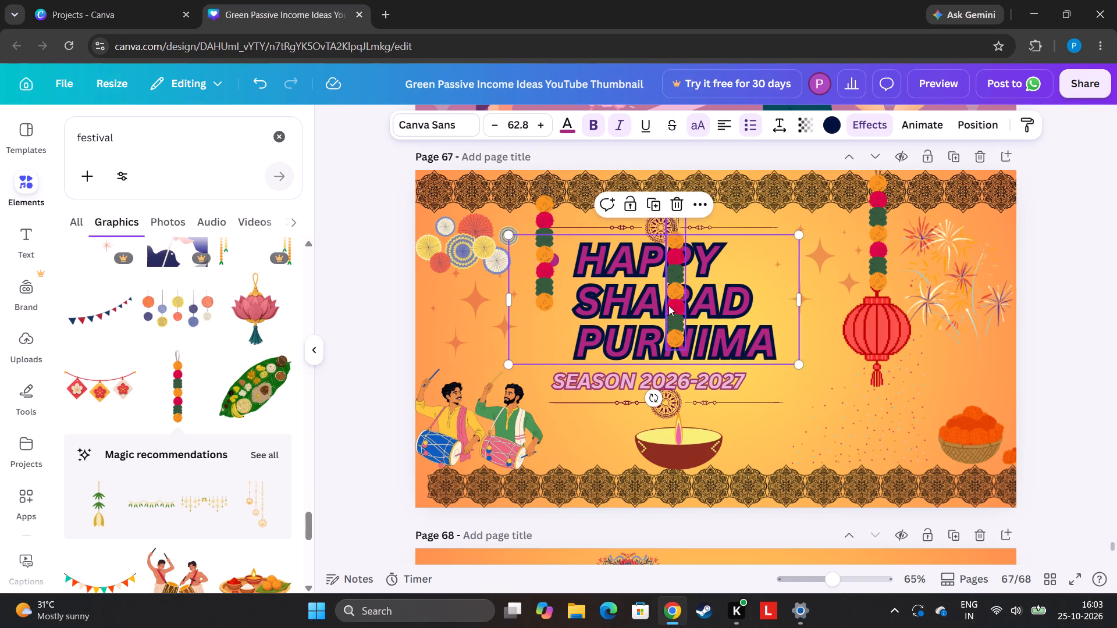
{"action": "left_click", "coordinate": [668, 305]}
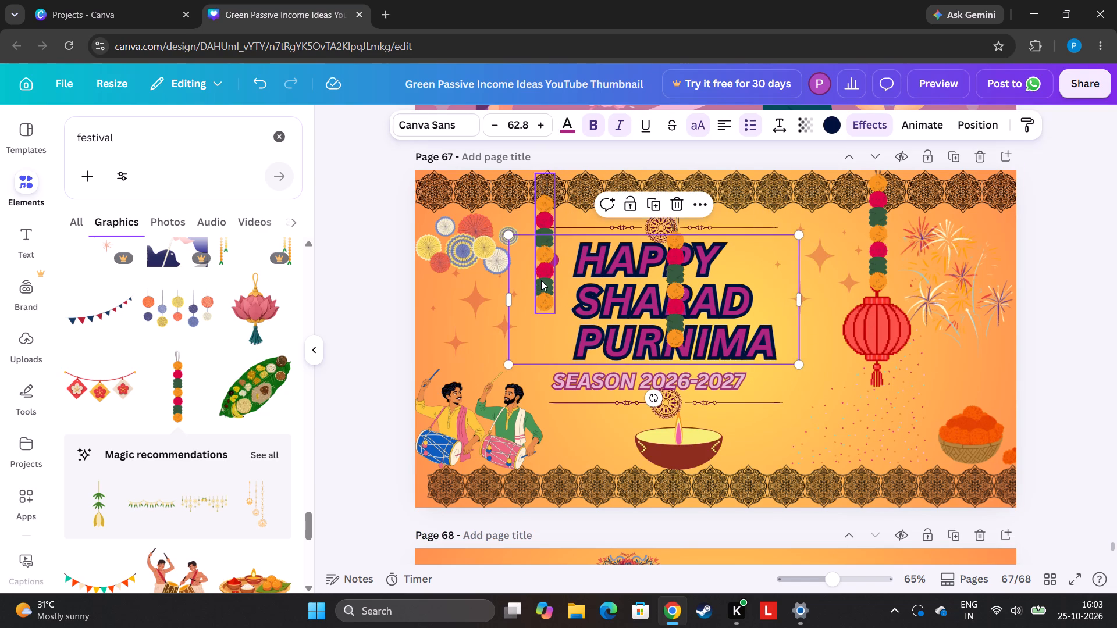
{"action": "left_click_drag", "start_coordinate": [541, 281], "coordinate": [537, 281]}
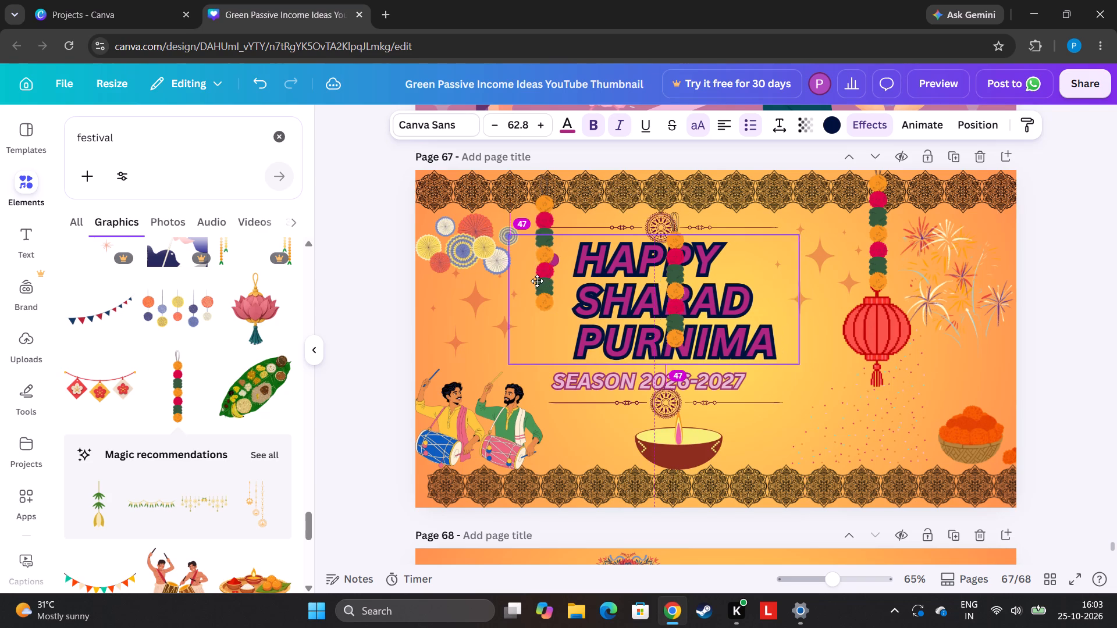
{"action": "left_click_drag", "start_coordinate": [537, 281], "coordinate": [536, 281]}
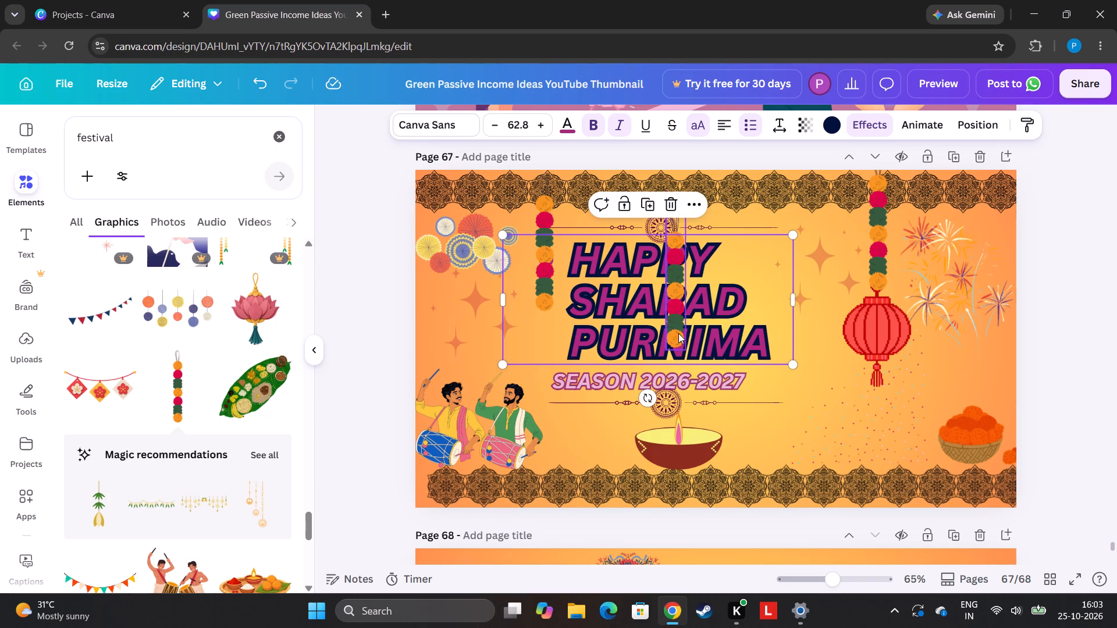
{"action": "left_click", "coordinate": [678, 331]}
{"action": "left_click_drag", "start_coordinate": [673, 327], "coordinate": [653, 318]}
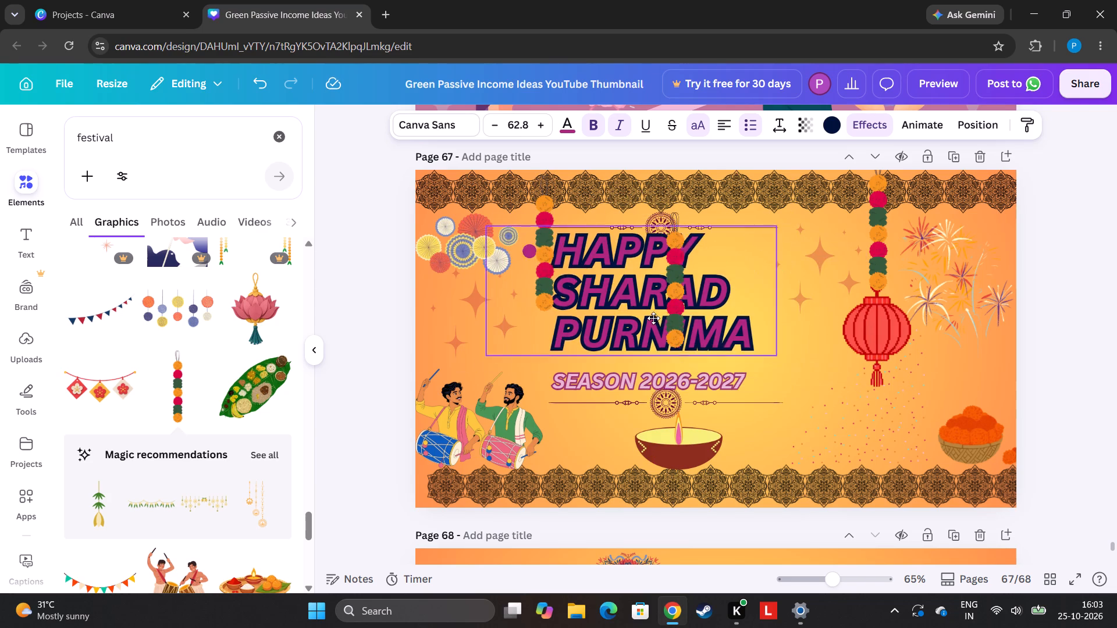
{"action": "left_click_drag", "start_coordinate": [653, 318], "coordinate": [672, 320]}
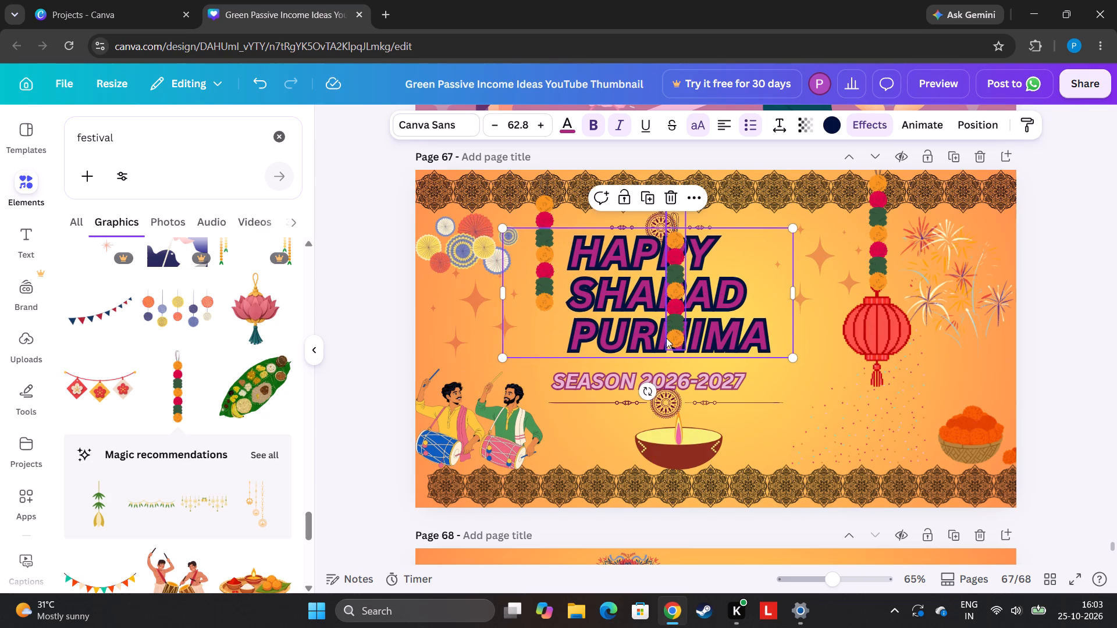
Move the flower garland lying over the heading to hang from the upper border near the heading's end.
{"action": "left_click", "coordinate": [792, 376]}
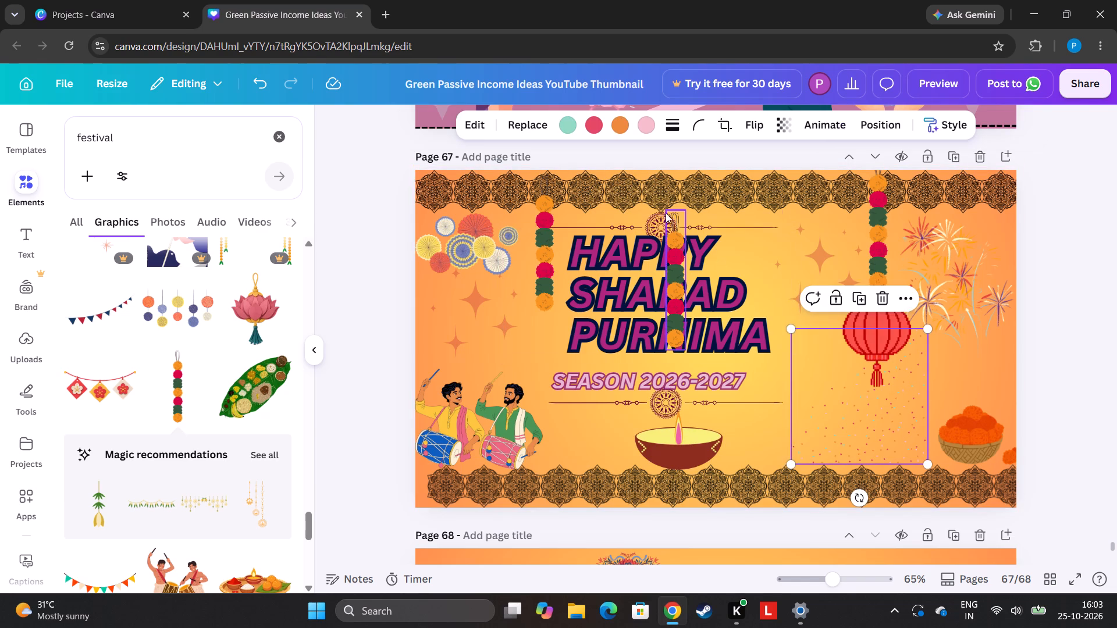
{"action": "left_click", "coordinate": [675, 225]}
{"action": "left_click_drag", "start_coordinate": [675, 227], "coordinate": [734, 244]}
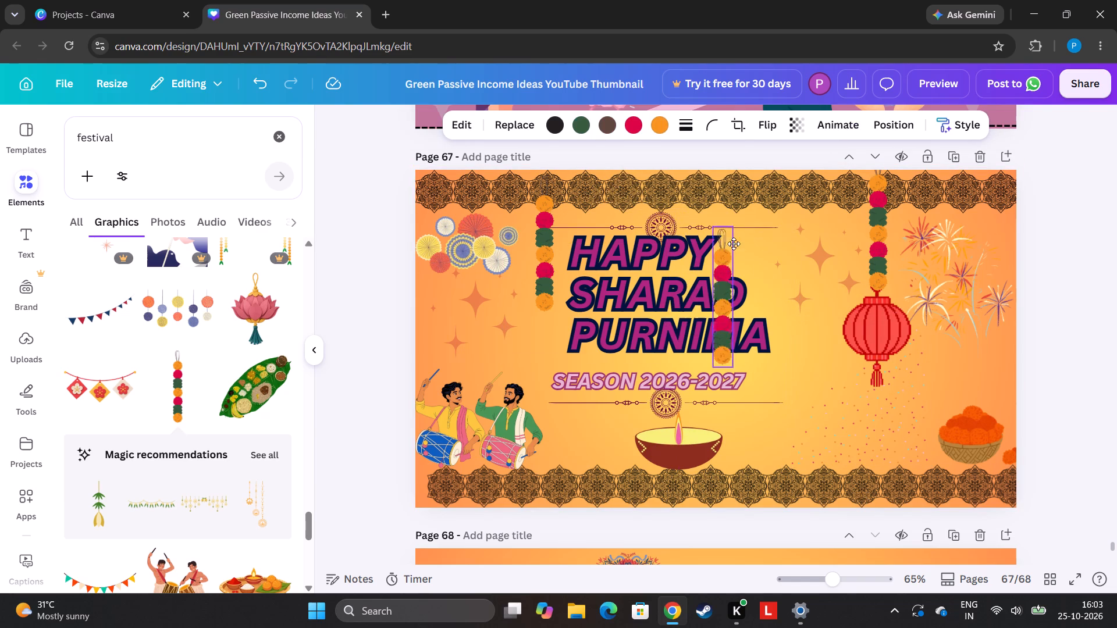
{"action": "left_click_drag", "start_coordinate": [734, 244], "coordinate": [791, 183]}
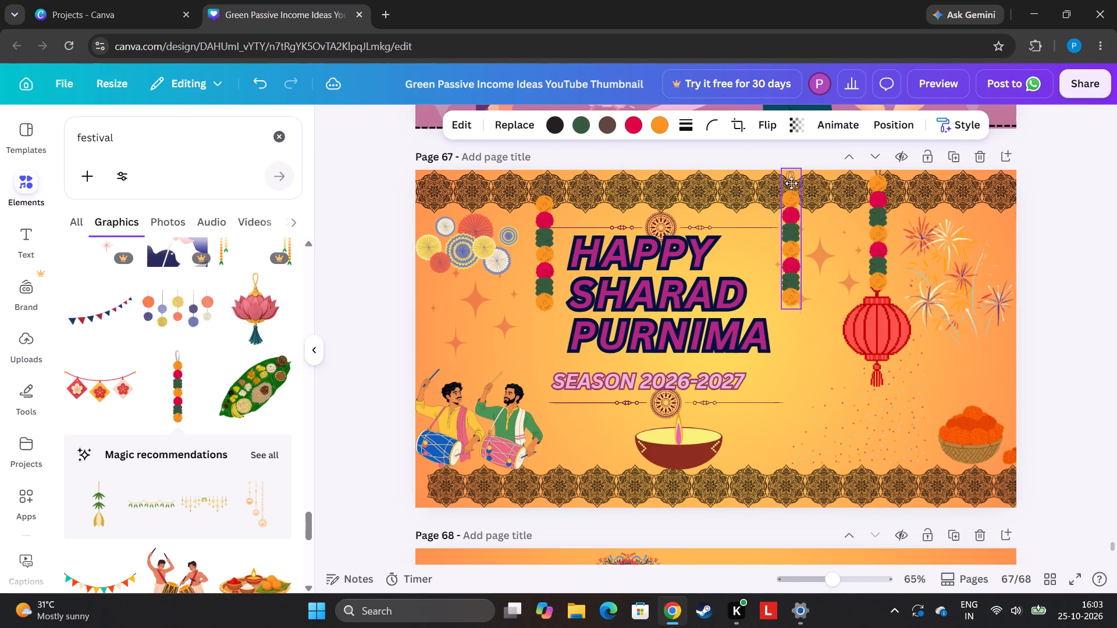
{"action": "left_click_drag", "start_coordinate": [791, 183], "coordinate": [767, 185]}
Add the hanging multicoloured pom-pom graphic, shrink it, and place it beside the diya below the end of the lower ornamental divider.
{"action": "left_click", "coordinate": [1111, 298]}
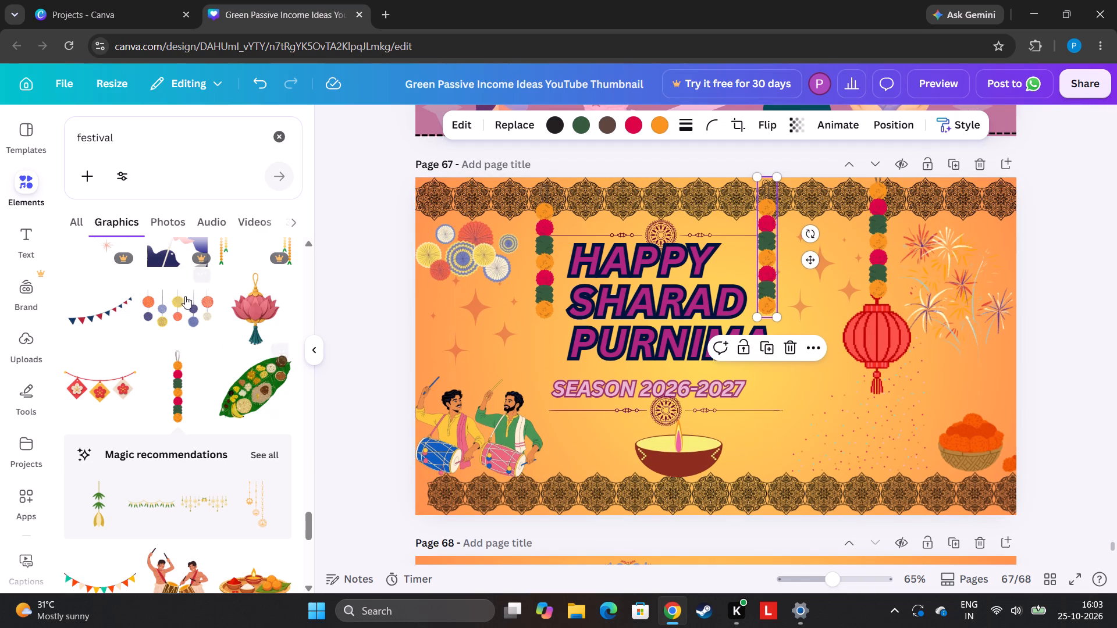
{"action": "left_click", "coordinate": [175, 311]}
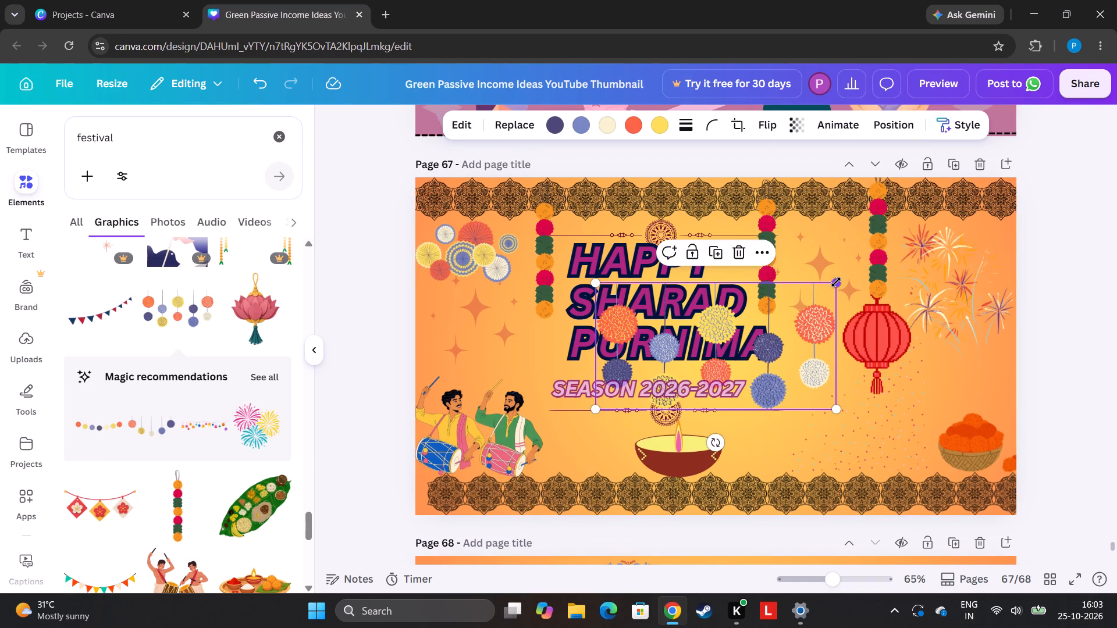
{"action": "left_click_drag", "start_coordinate": [836, 280], "coordinate": [668, 344]}
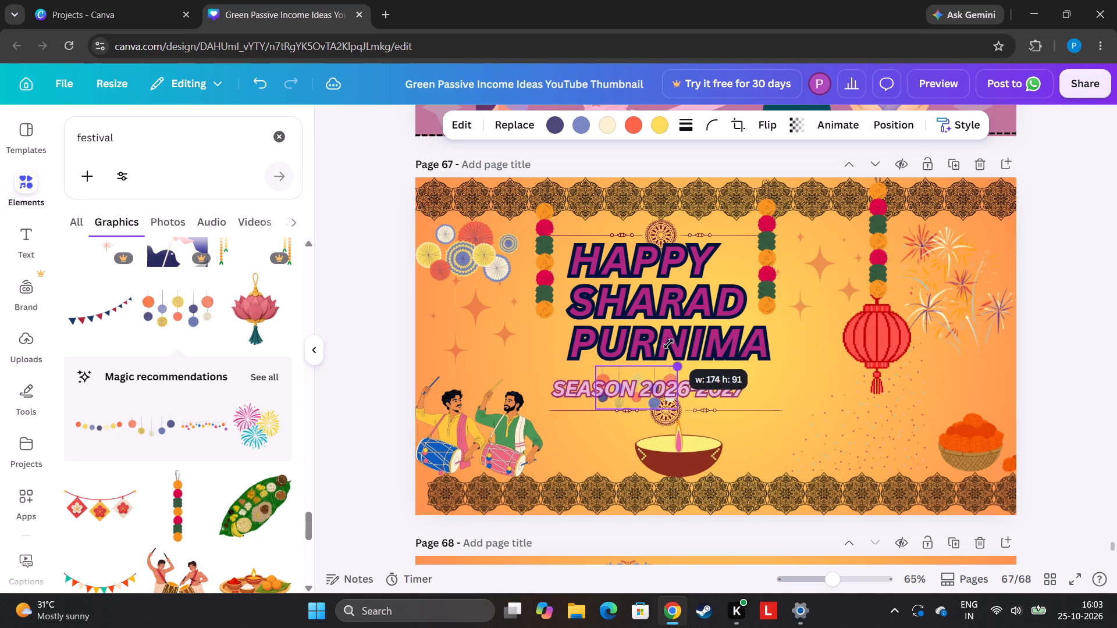
{"action": "left_click_drag", "start_coordinate": [668, 344], "coordinate": [676, 342]}
{"action": "left_click_drag", "start_coordinate": [648, 392], "coordinate": [805, 397]}
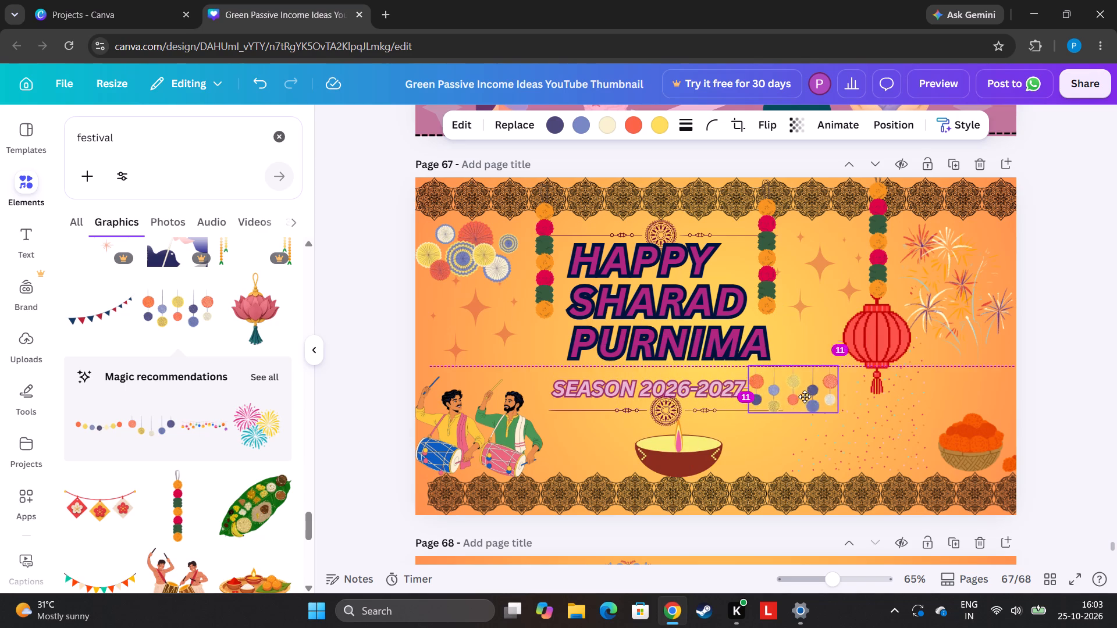
{"action": "left_click_drag", "start_coordinate": [805, 397], "coordinate": [783, 441]}
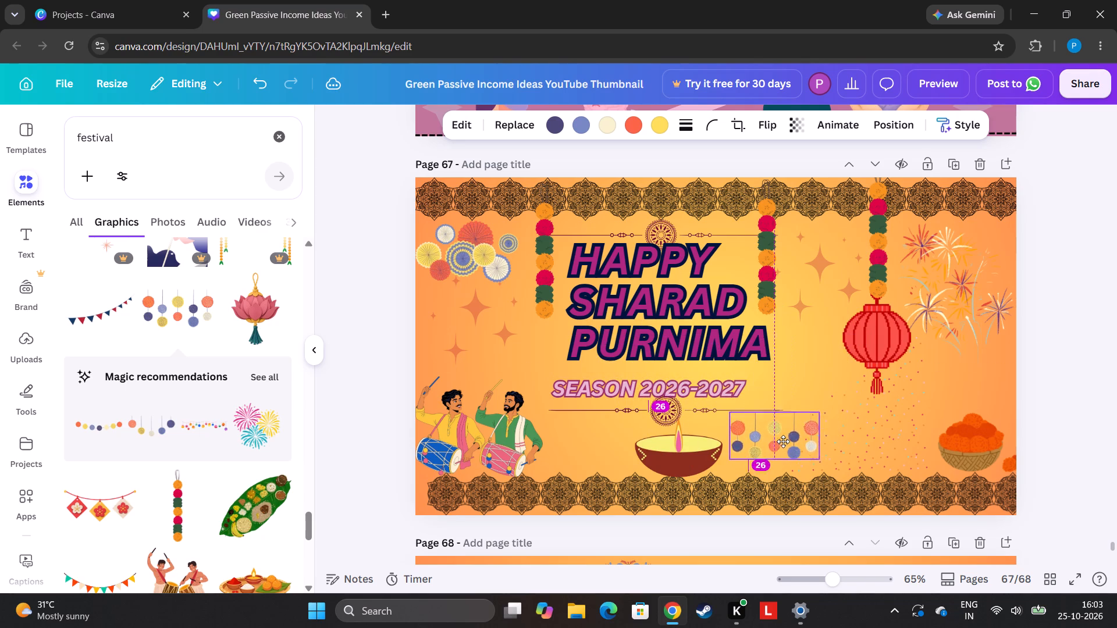
{"action": "left_click_drag", "start_coordinate": [783, 441], "coordinate": [759, 438]}
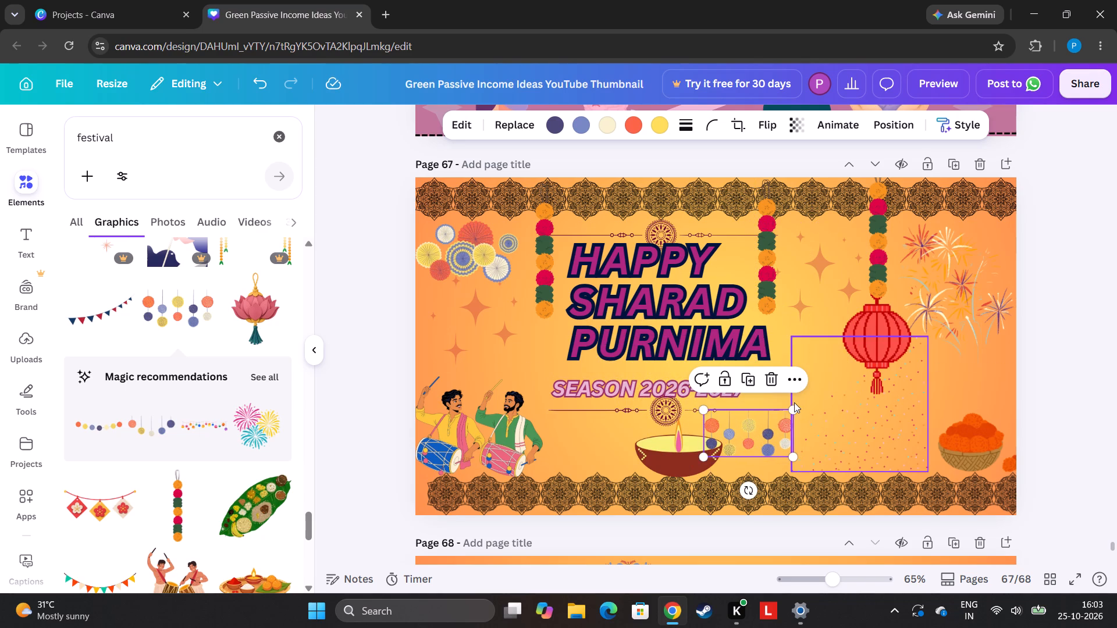
{"action": "left_click_drag", "start_coordinate": [791, 408], "coordinate": [770, 431]}
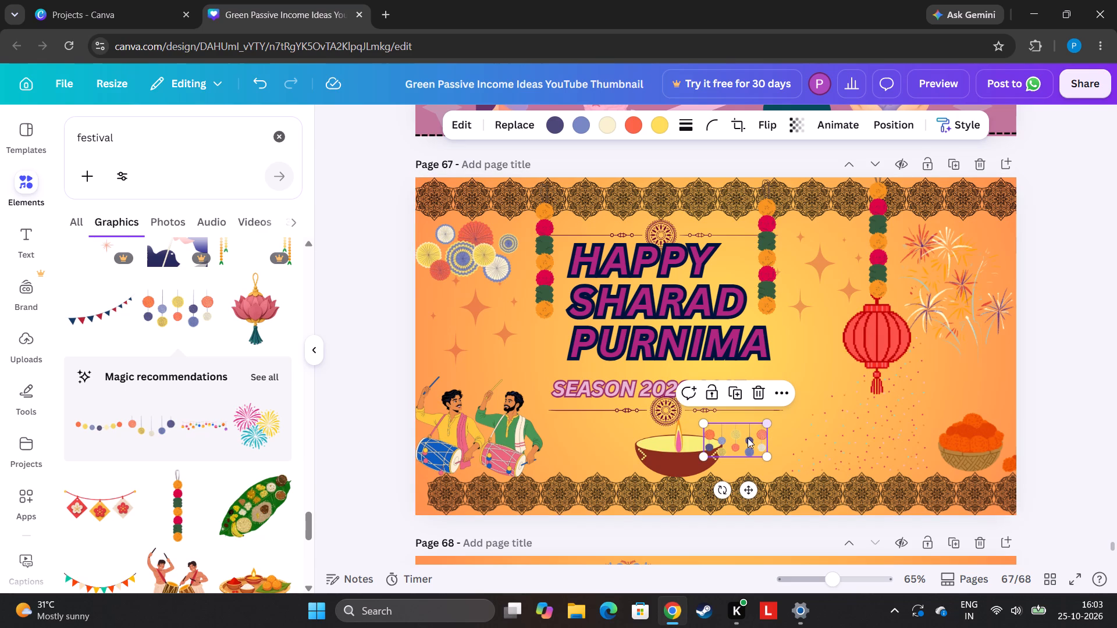
{"action": "left_click_drag", "start_coordinate": [745, 437], "coordinate": [766, 423]}
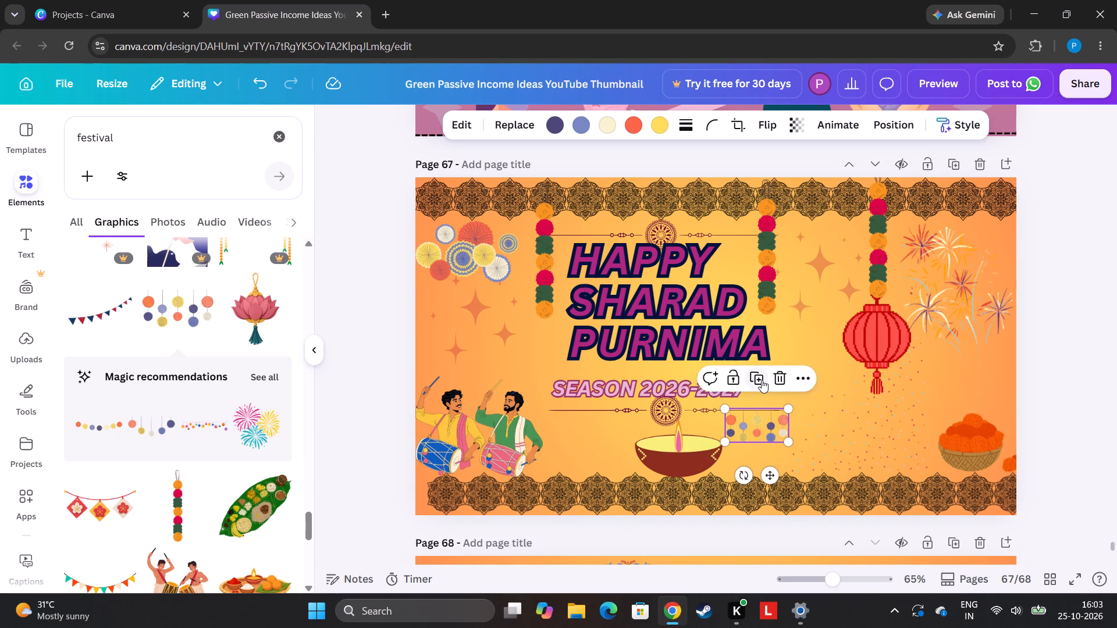
Duplicate the small pom-pom graphic and place the copy on the opposite side of the diya, next to the drummers.
{"action": "left_click", "coordinate": [760, 377]}
{"action": "left_click_drag", "start_coordinate": [771, 426], "coordinate": [596, 424]}
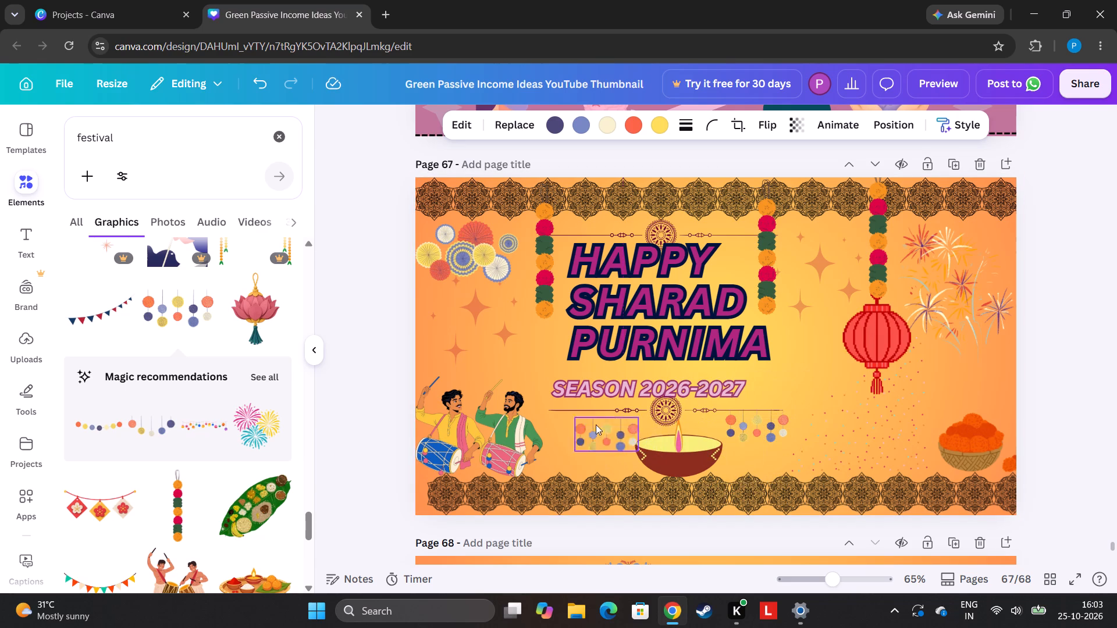
{"action": "left_click_drag", "start_coordinate": [596, 424], "coordinate": [586, 423]}
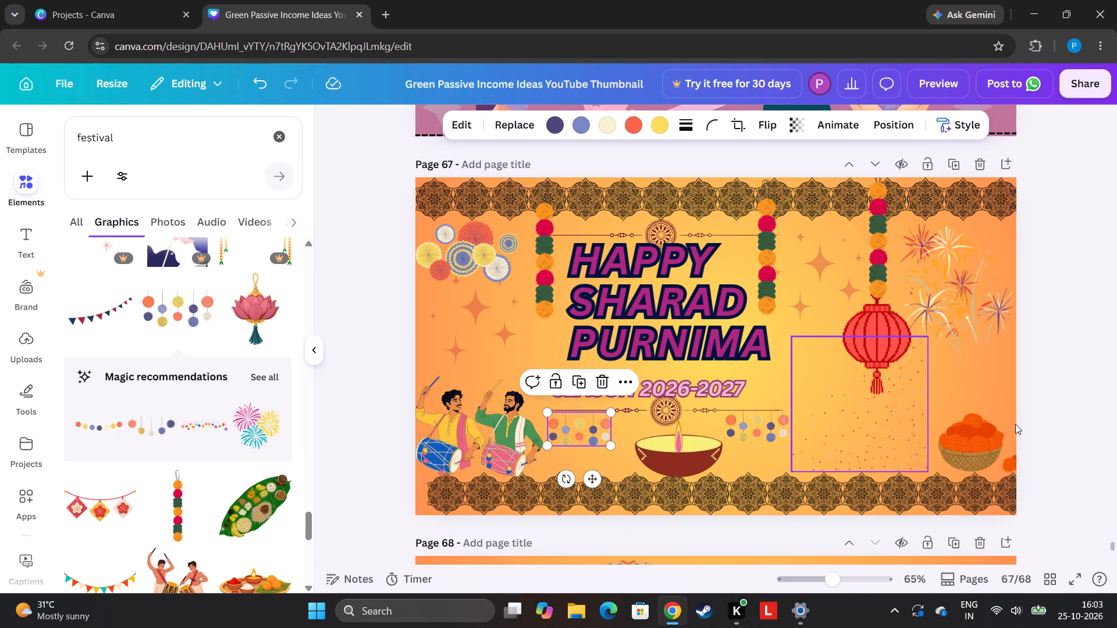
{"action": "left_click_drag", "start_coordinate": [1040, 412], "coordinate": [1049, 406]}
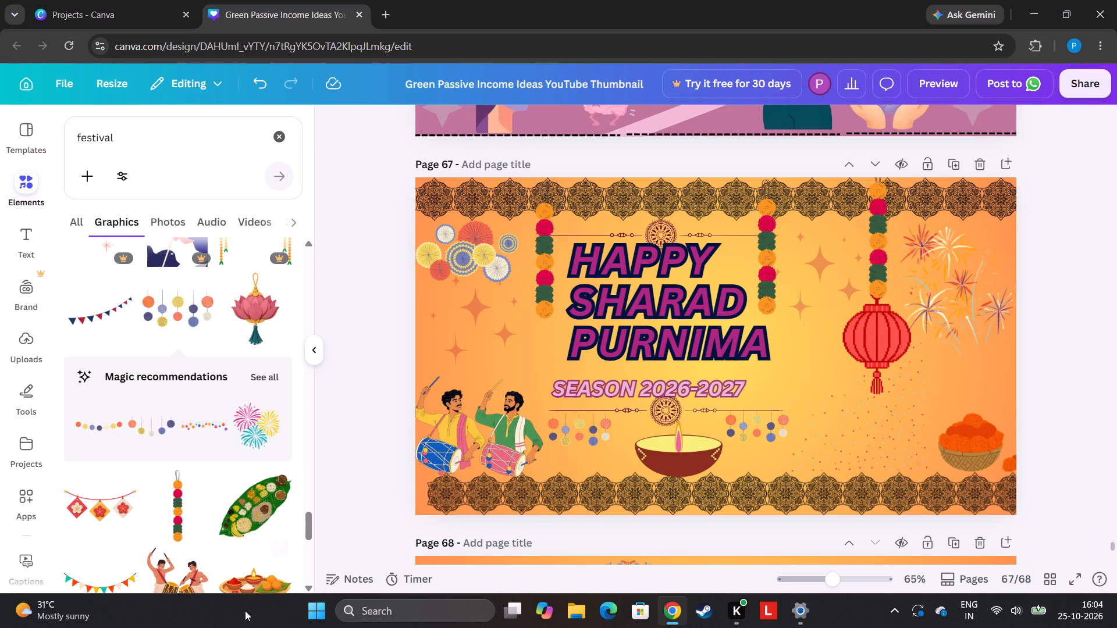
Add the pair of red, yellow and green drums from the festival graphics, shrink it, and place it between PURNIMA and the red lantern.
{"action": "left_click_drag", "start_coordinate": [310, 524], "coordinate": [310, 549]}
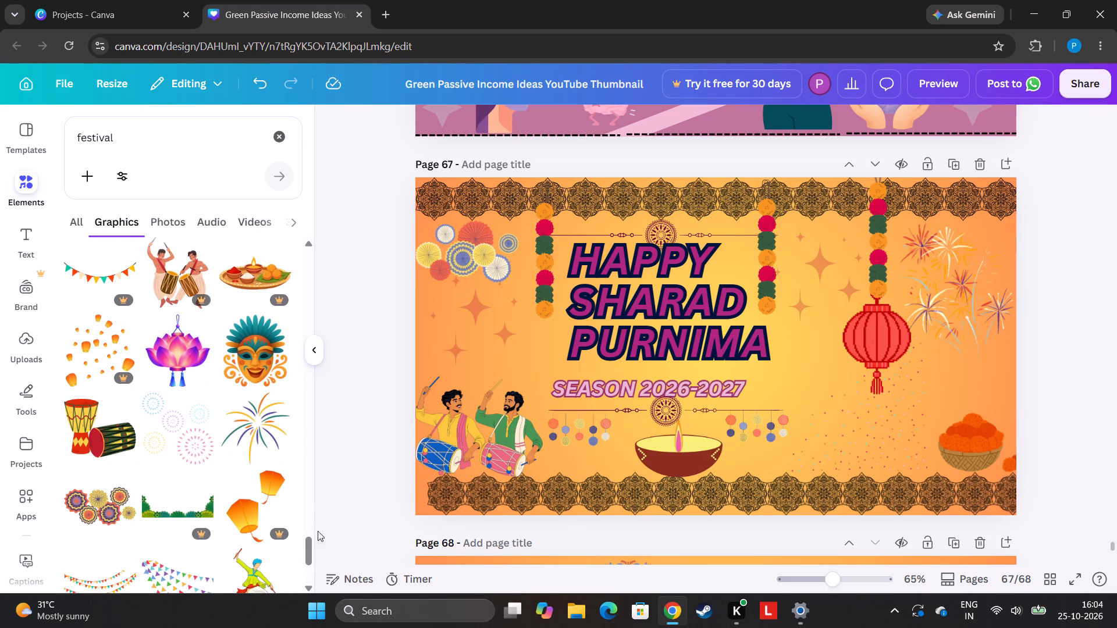
{"action": "left_click", "coordinate": [117, 407]}
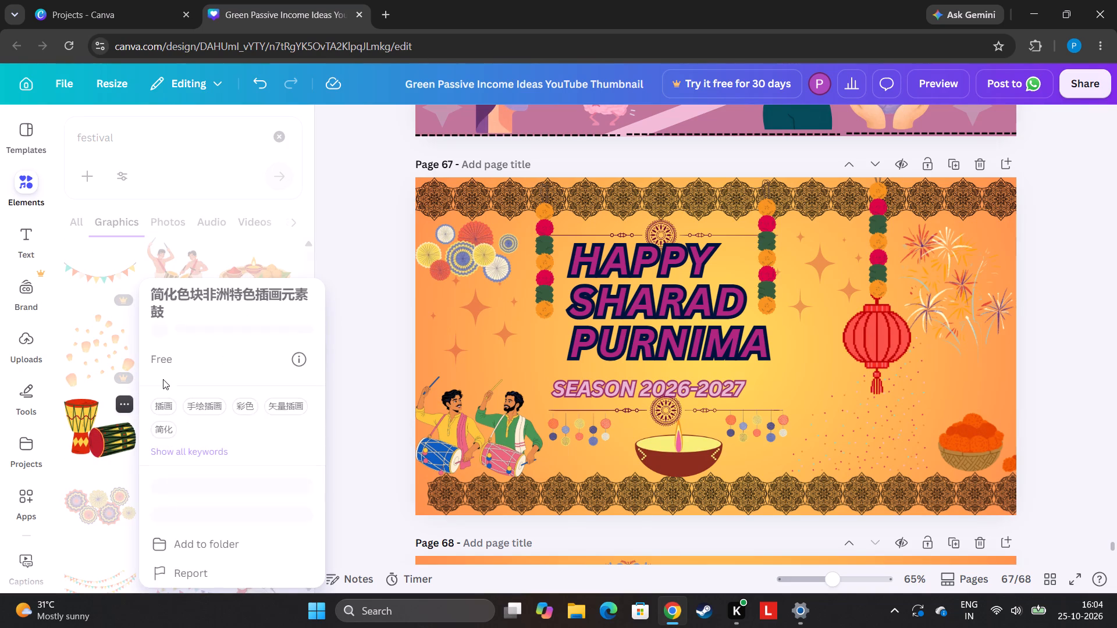
{"action": "left_click", "coordinate": [406, 343]}
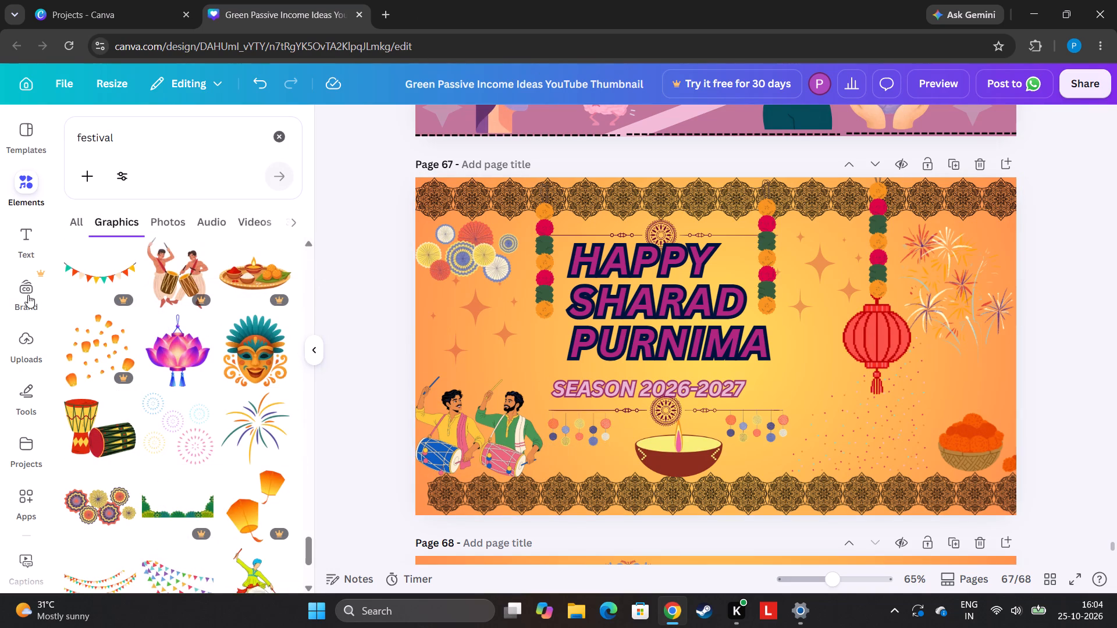
{"action": "left_click", "coordinate": [87, 418]}
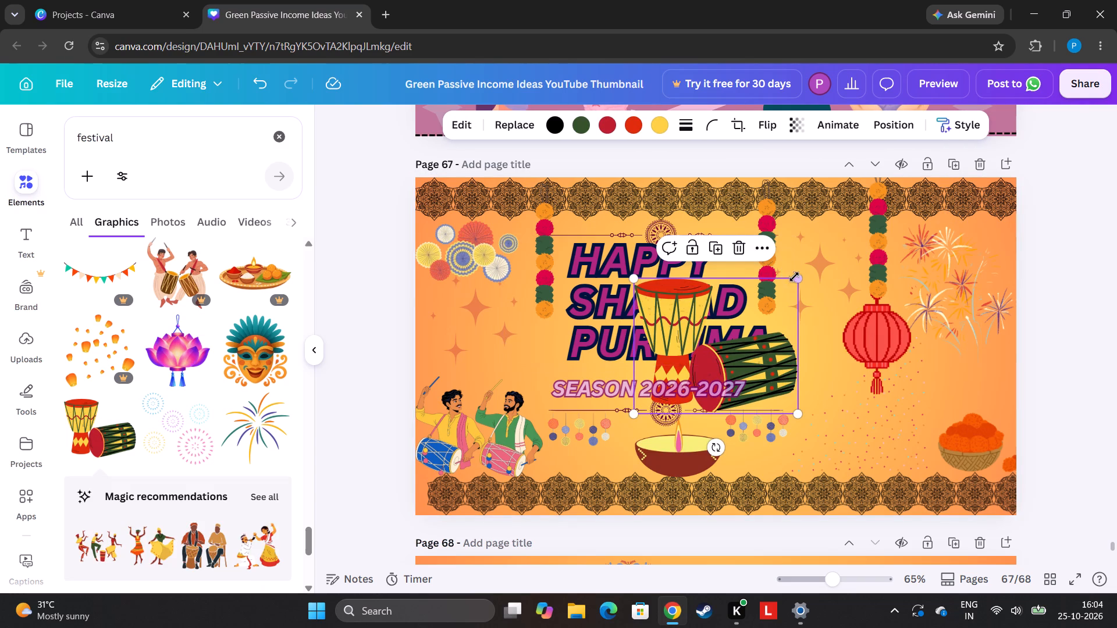
{"action": "left_click_drag", "start_coordinate": [797, 276], "coordinate": [738, 349]}
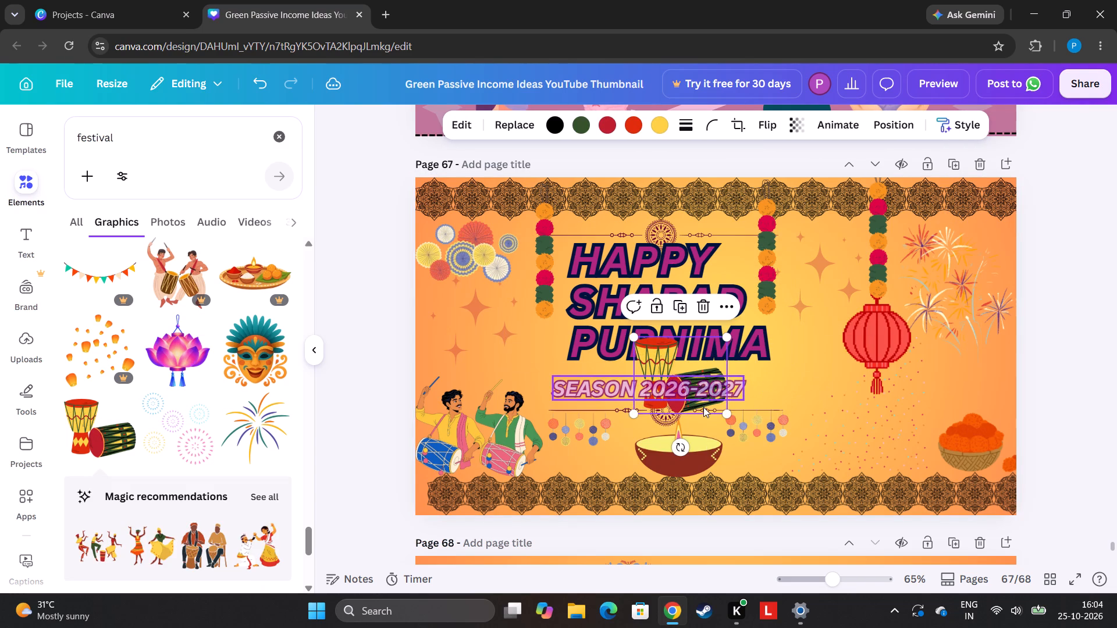
{"action": "left_click_drag", "start_coordinate": [694, 397], "coordinate": [981, 406]}
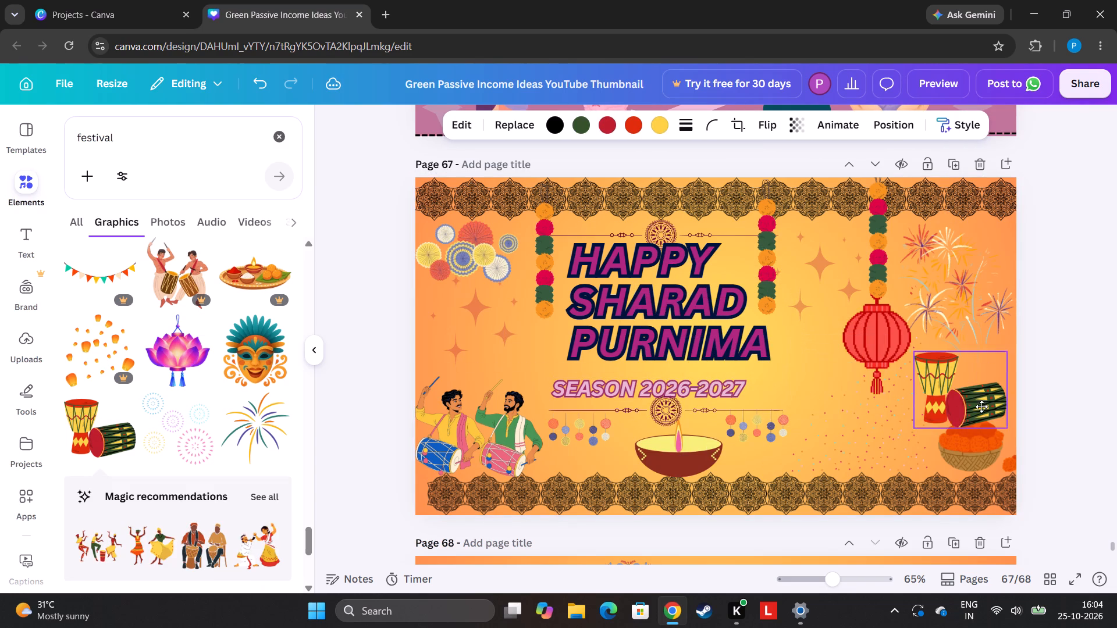
{"action": "left_click_drag", "start_coordinate": [981, 406], "coordinate": [983, 395]}
{"action": "left_click_drag", "start_coordinate": [1018, 334], "coordinate": [1010, 341]}
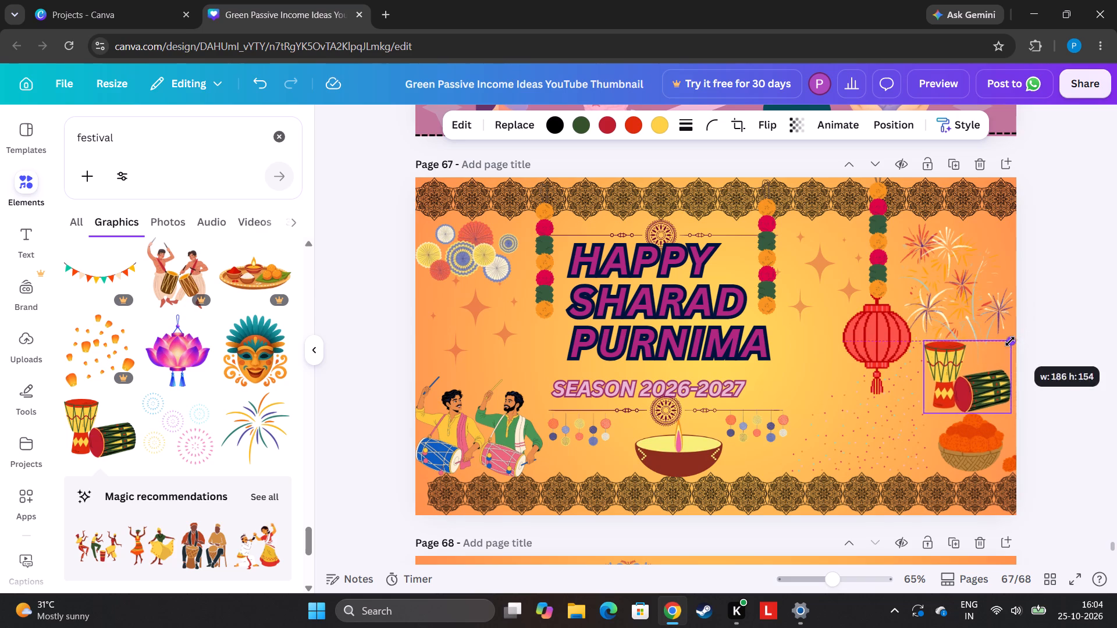
{"action": "left_click_drag", "start_coordinate": [1010, 341], "coordinate": [980, 367]}
{"action": "left_click_drag", "start_coordinate": [954, 391], "coordinate": [891, 372]}
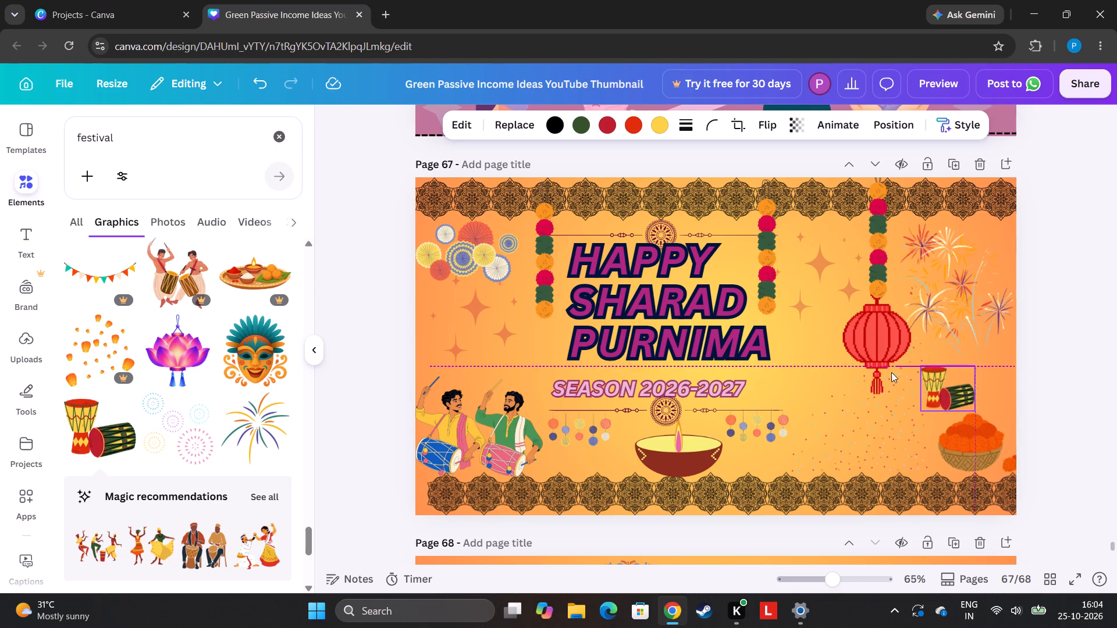
{"action": "left_click_drag", "start_coordinate": [891, 372], "coordinate": [814, 363]}
Enlarge the basket of orange marigolds above the lower mandala border.
{"action": "left_click", "coordinate": [1010, 453]}
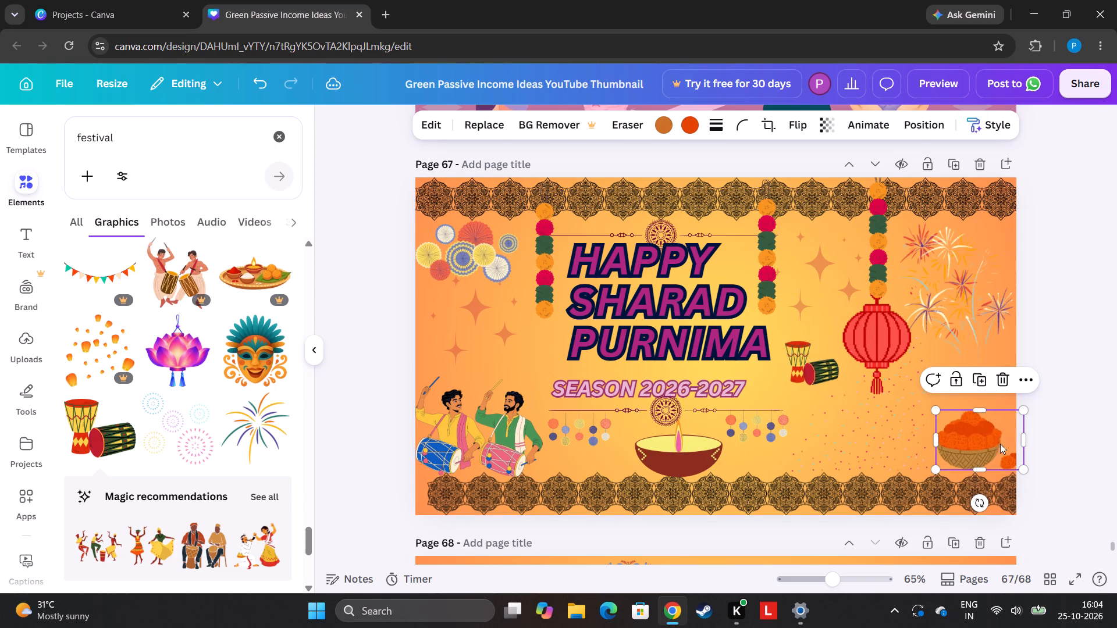
{"action": "left_click_drag", "start_coordinate": [939, 411], "coordinate": [929, 367]}
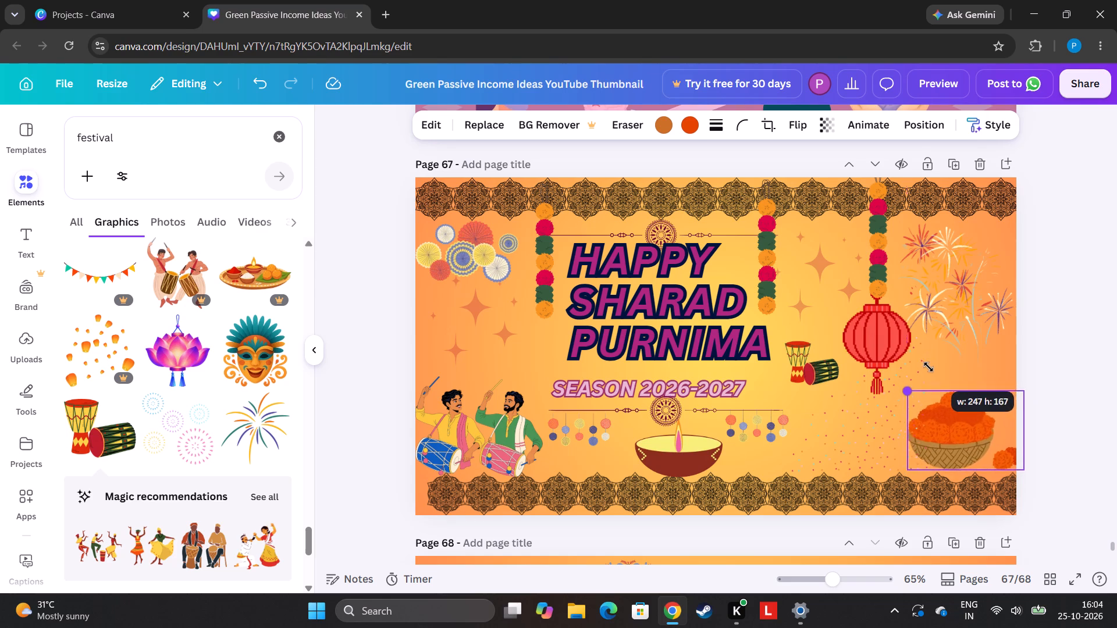
{"action": "left_click_drag", "start_coordinate": [929, 367], "coordinate": [934, 370]}
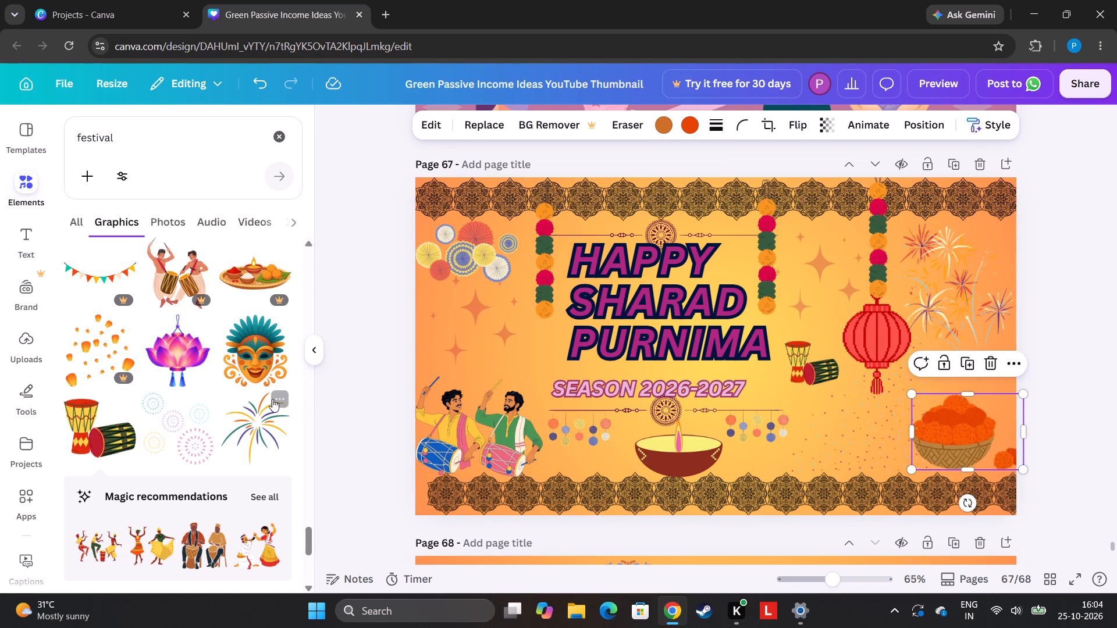
Add the colorful firework flat illustration, shrink it, and place it between the drummers and the start of the PURNIMA heading line.
{"action": "left_click", "coordinate": [271, 402]}
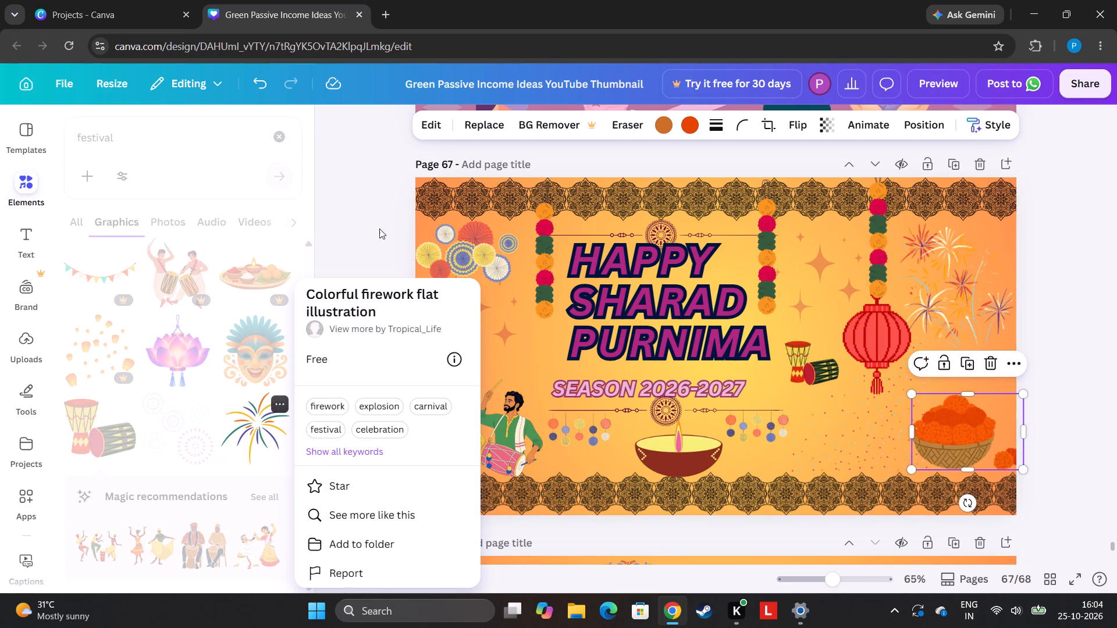
{"action": "left_click", "coordinate": [379, 229]}
{"action": "left_click", "coordinate": [246, 433]}
{"action": "left_click_drag", "start_coordinate": [763, 362], "coordinate": [765, 362]}
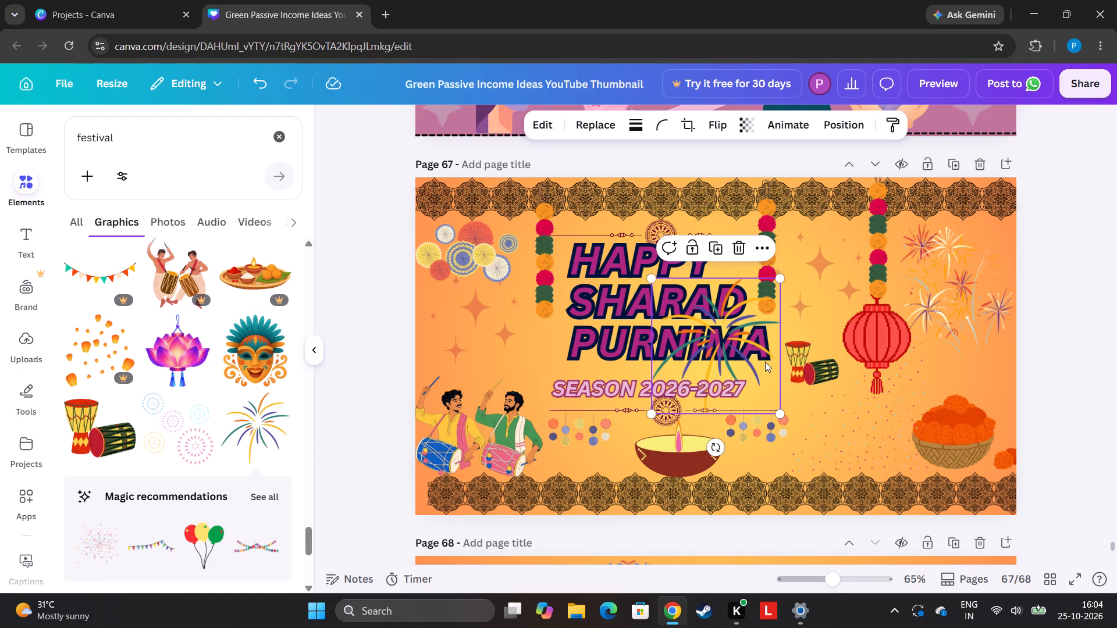
{"action": "left_click_drag", "start_coordinate": [765, 362], "coordinate": [552, 348]}
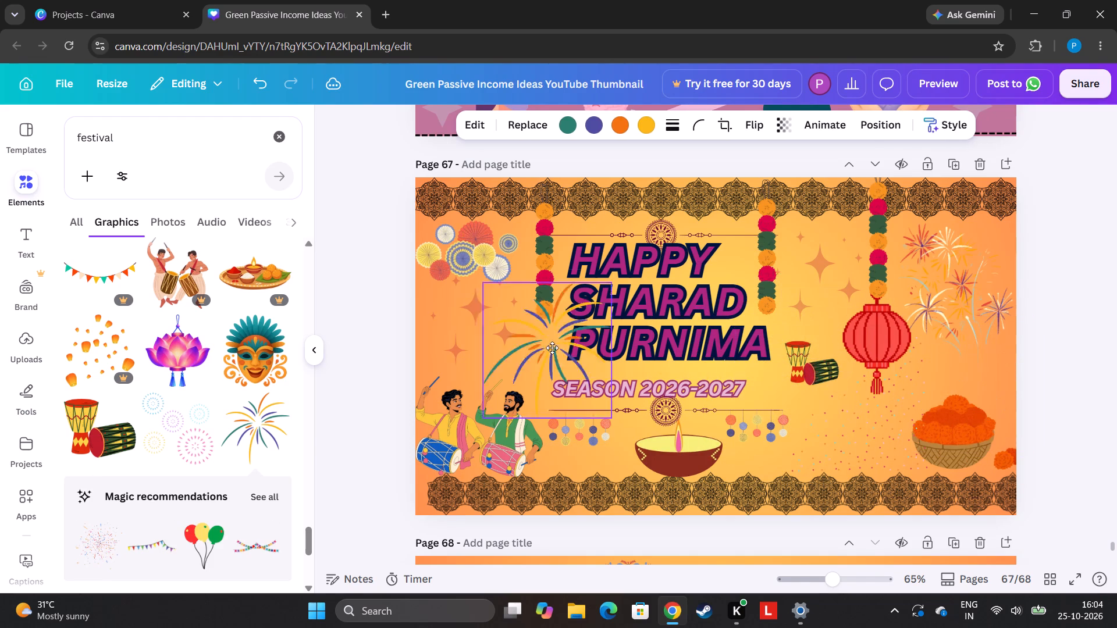
{"action": "left_click_drag", "start_coordinate": [552, 348], "coordinate": [887, 437]}
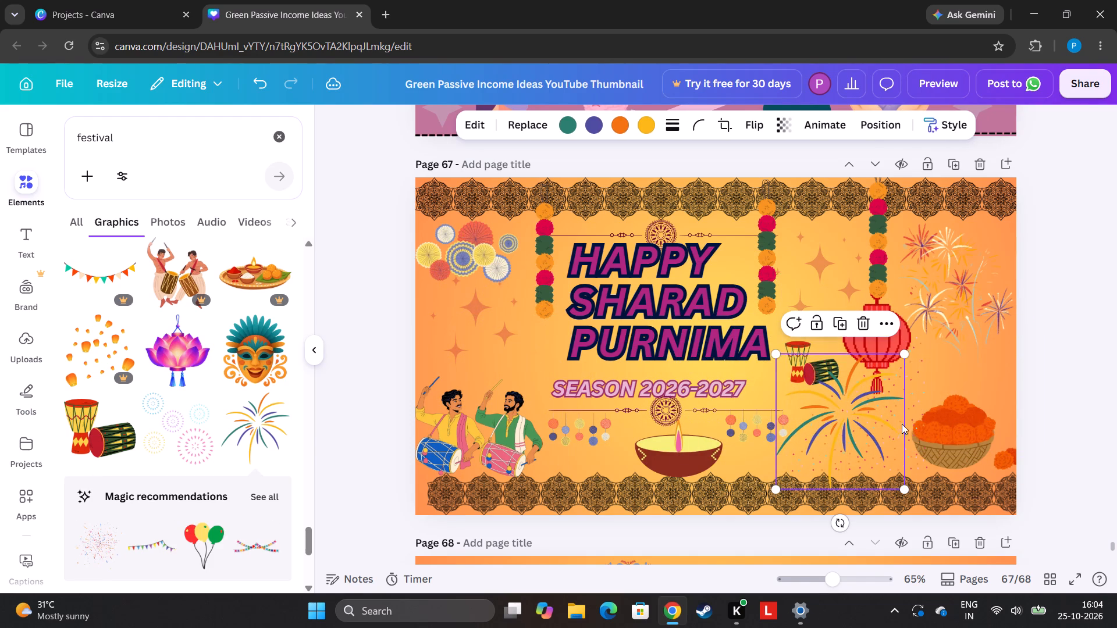
{"action": "left_click_drag", "start_coordinate": [903, 353], "coordinate": [866, 418]}
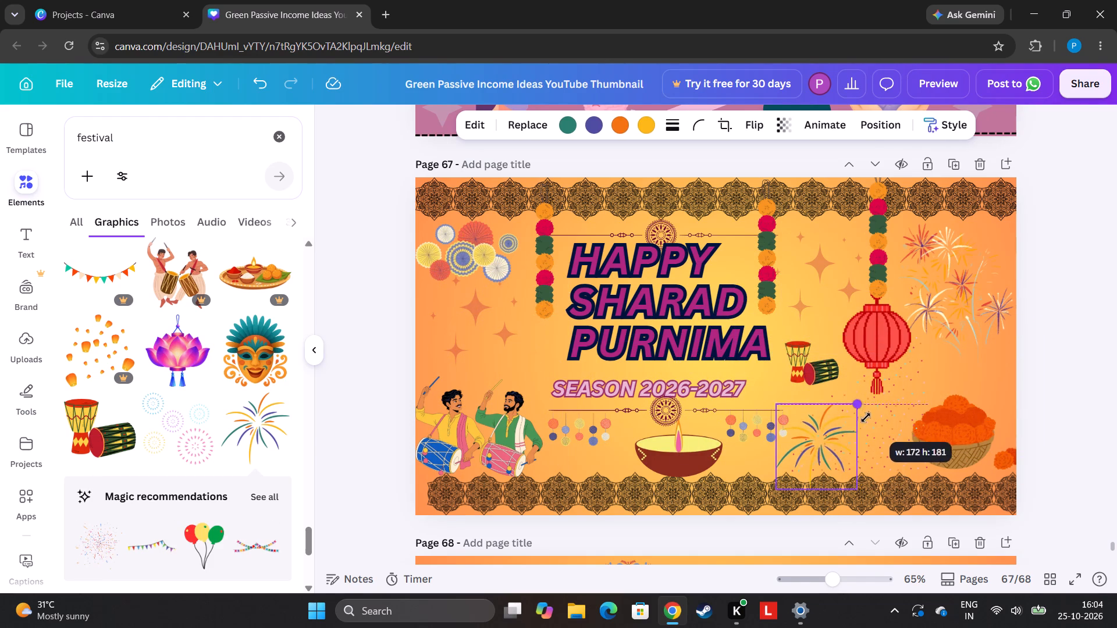
{"action": "left_click_drag", "start_coordinate": [866, 418], "coordinate": [849, 448]}
{"action": "left_click_drag", "start_coordinate": [806, 458], "coordinate": [821, 406]}
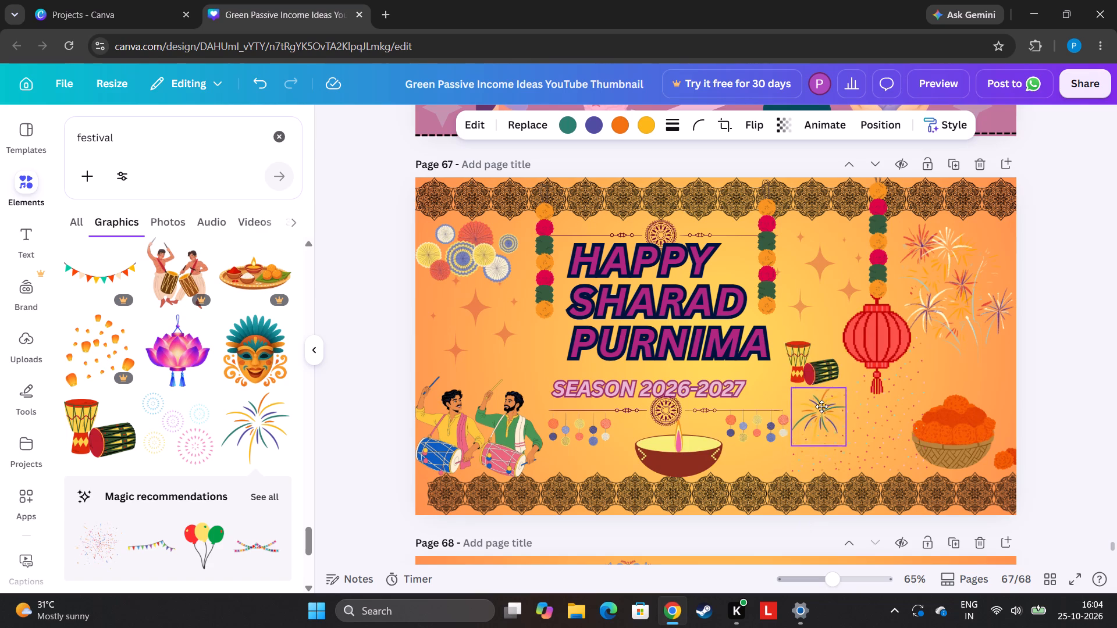
{"action": "left_click_drag", "start_coordinate": [821, 406], "coordinate": [563, 349]}
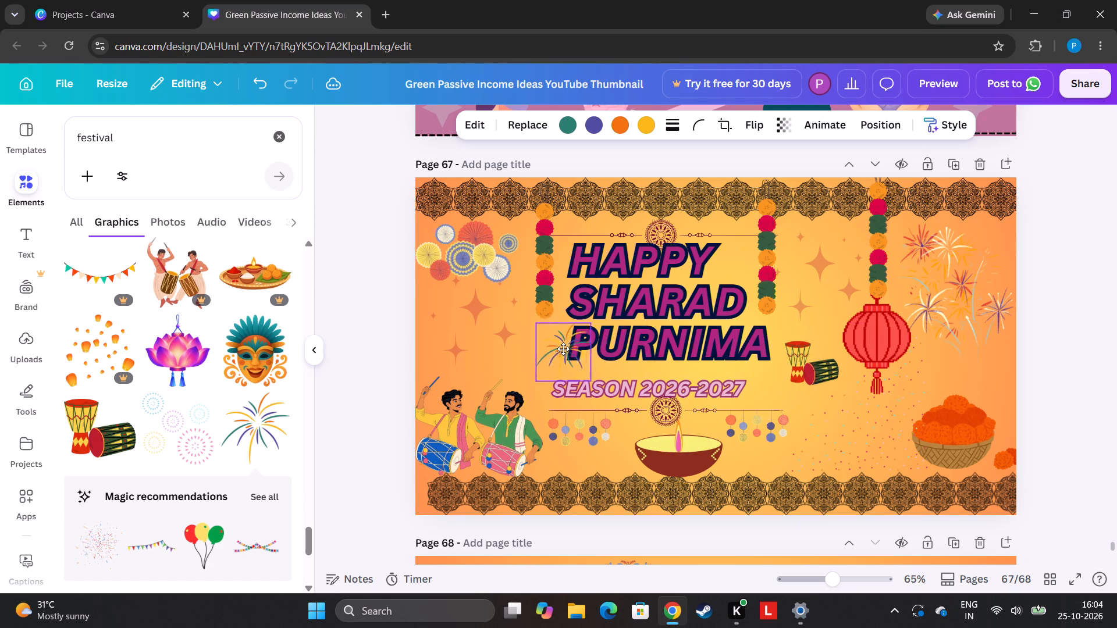
{"action": "left_click_drag", "start_coordinate": [563, 349], "coordinate": [530, 354]}
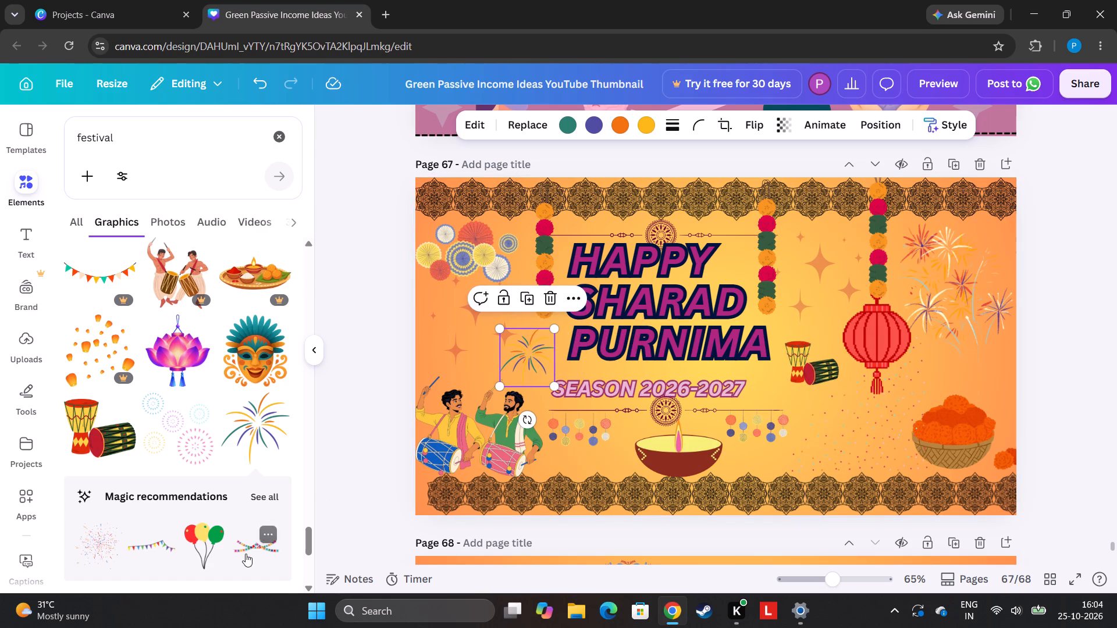
Clear the festival search term from the graphics search.
{"action": "left_click", "coordinate": [284, 141]}
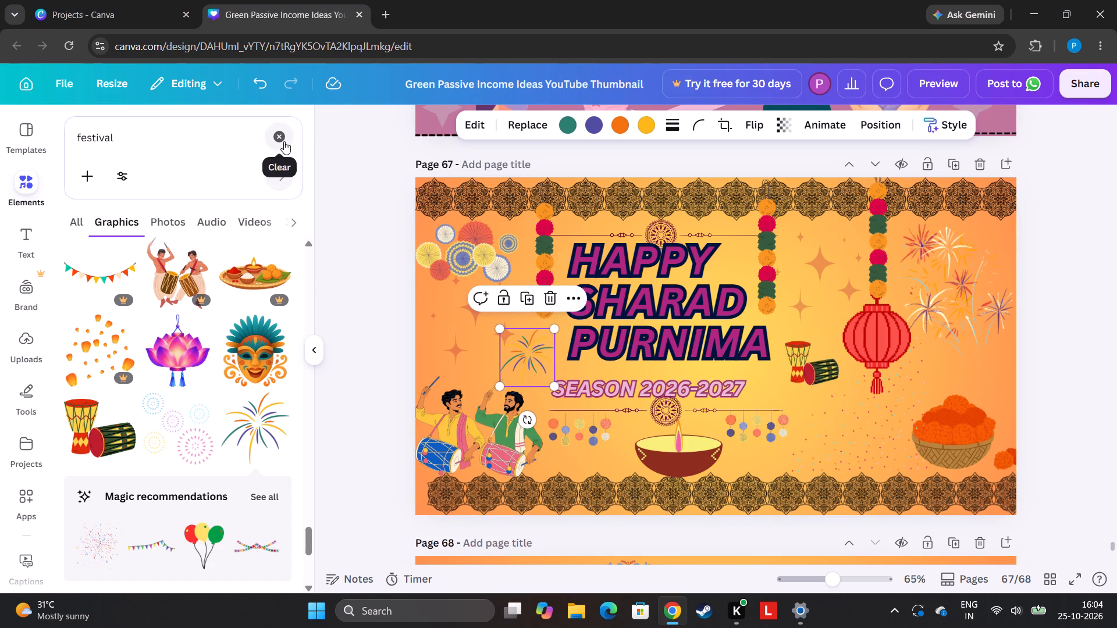
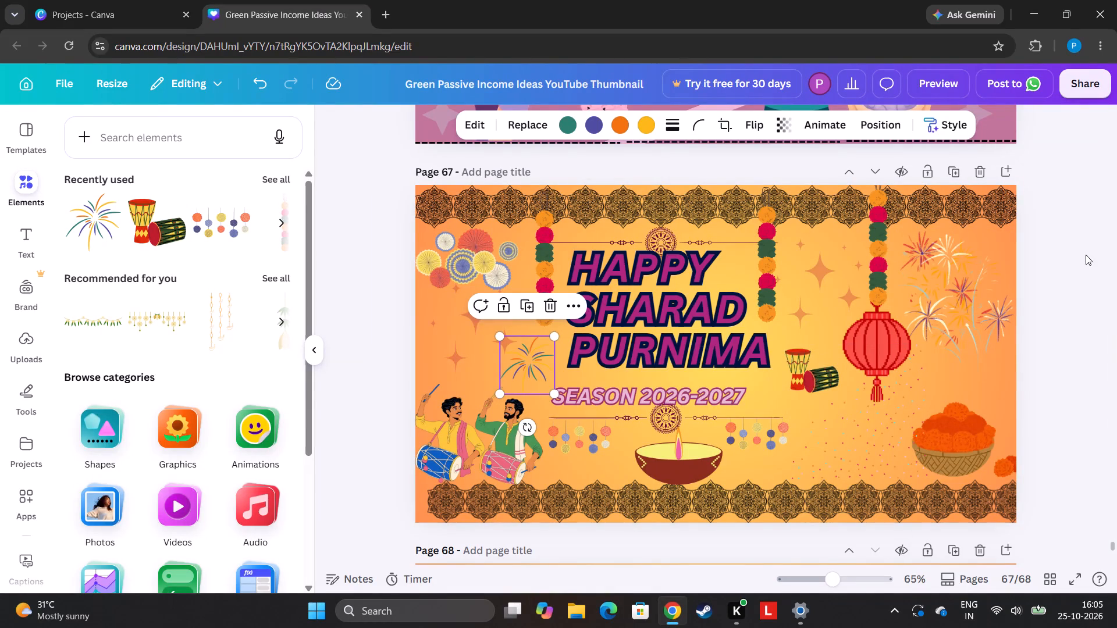
Change the background of page 68 from the orange gradient to pale mint green.
{"action": "left_click_drag", "start_coordinate": [1116, 547], "coordinate": [1116, 561]}
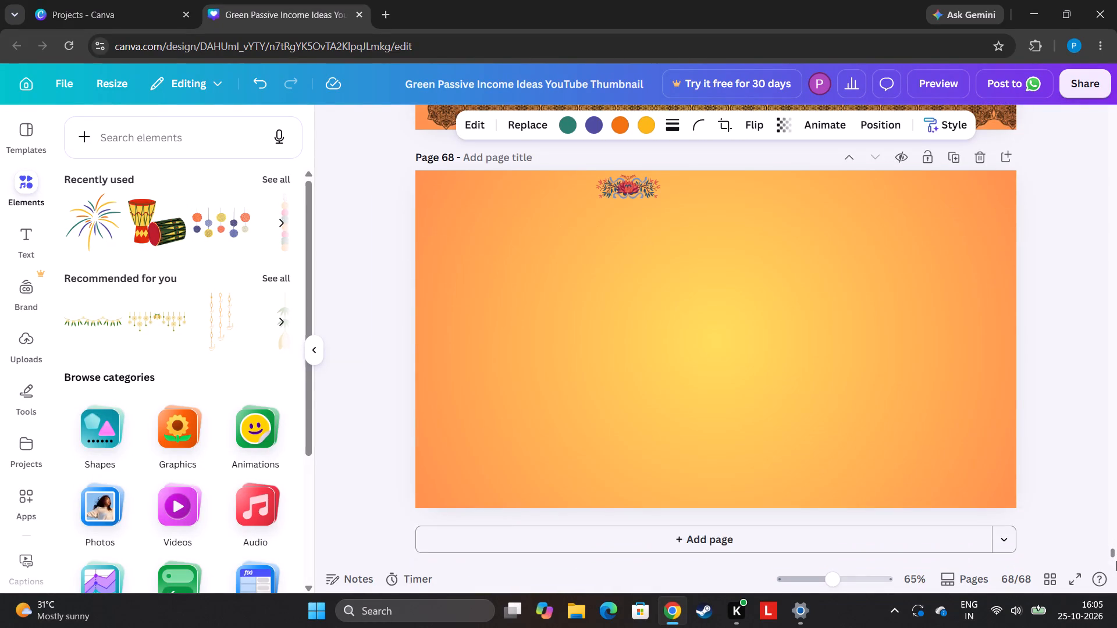
{"action": "left_click_drag", "start_coordinate": [1116, 561], "coordinate": [1111, 513]}
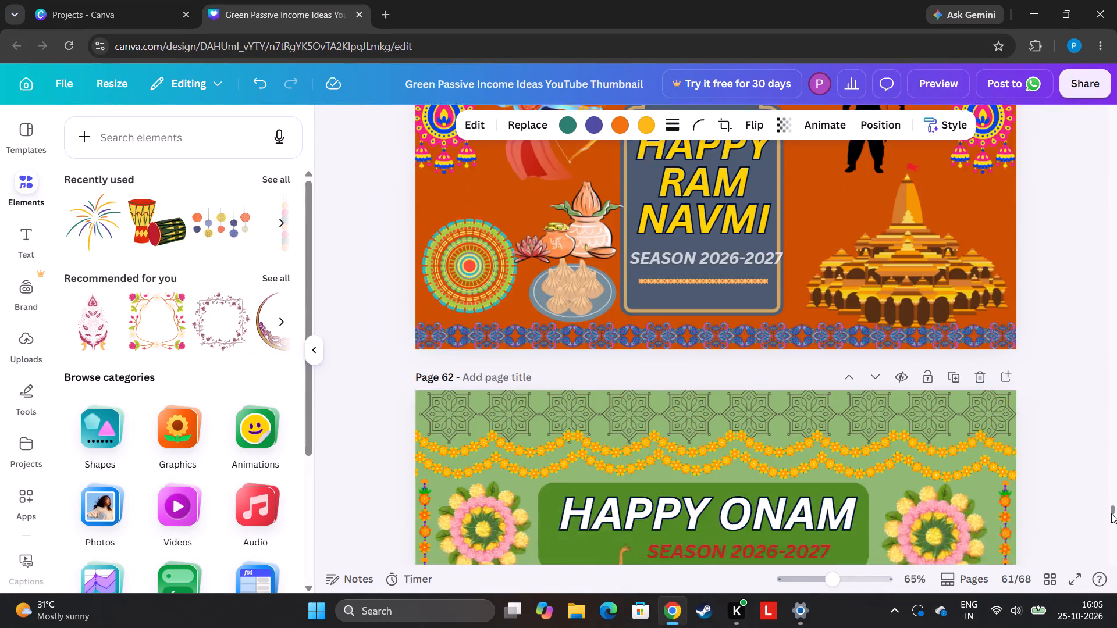
{"action": "left_click_drag", "start_coordinate": [1111, 513], "coordinate": [1112, 615]}
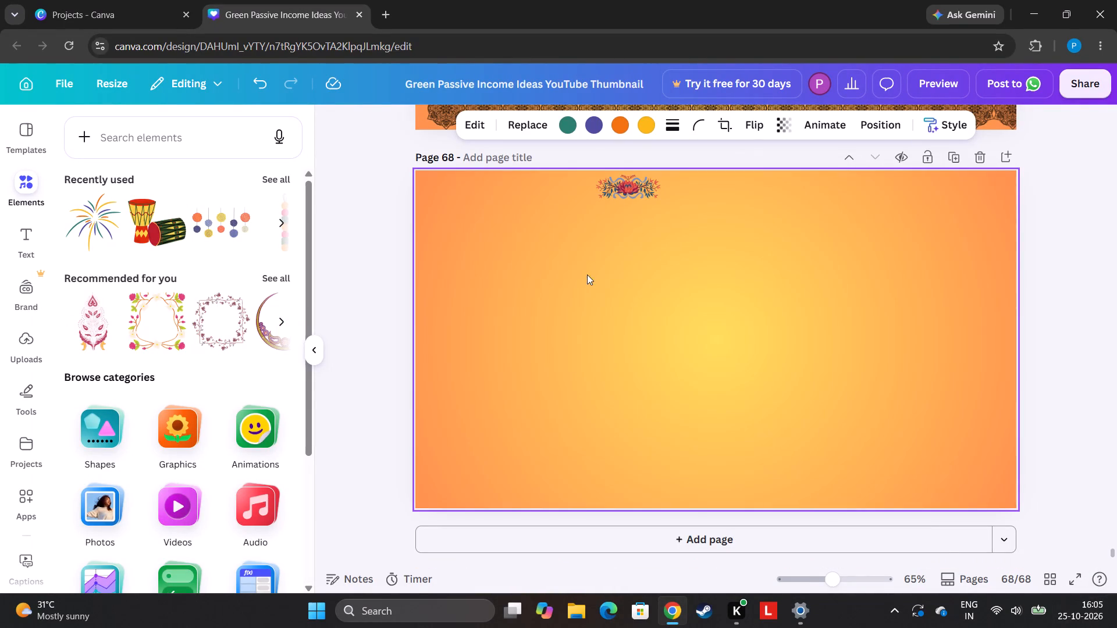
{"action": "left_click", "coordinate": [611, 267]}
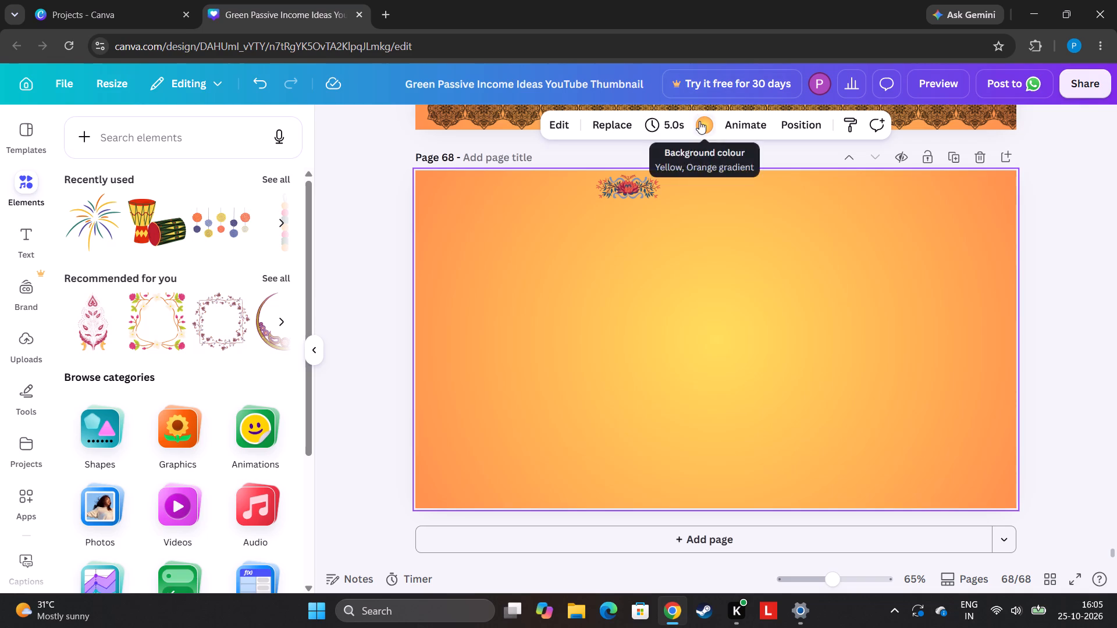
{"action": "left_click", "coordinate": [699, 121]}
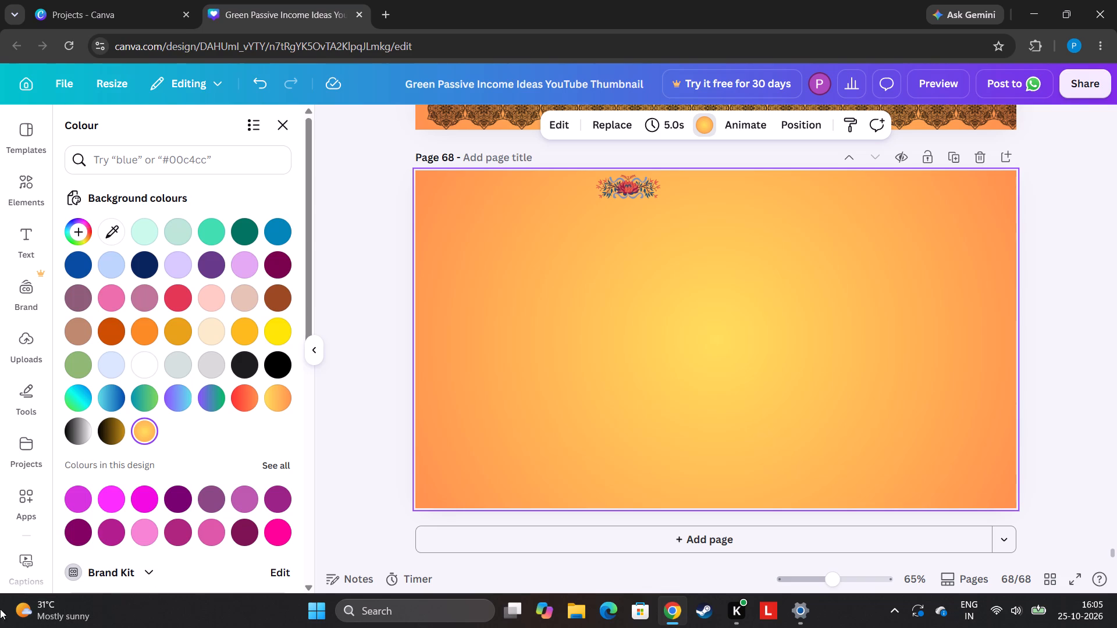
{"action": "left_click", "coordinate": [142, 234]}
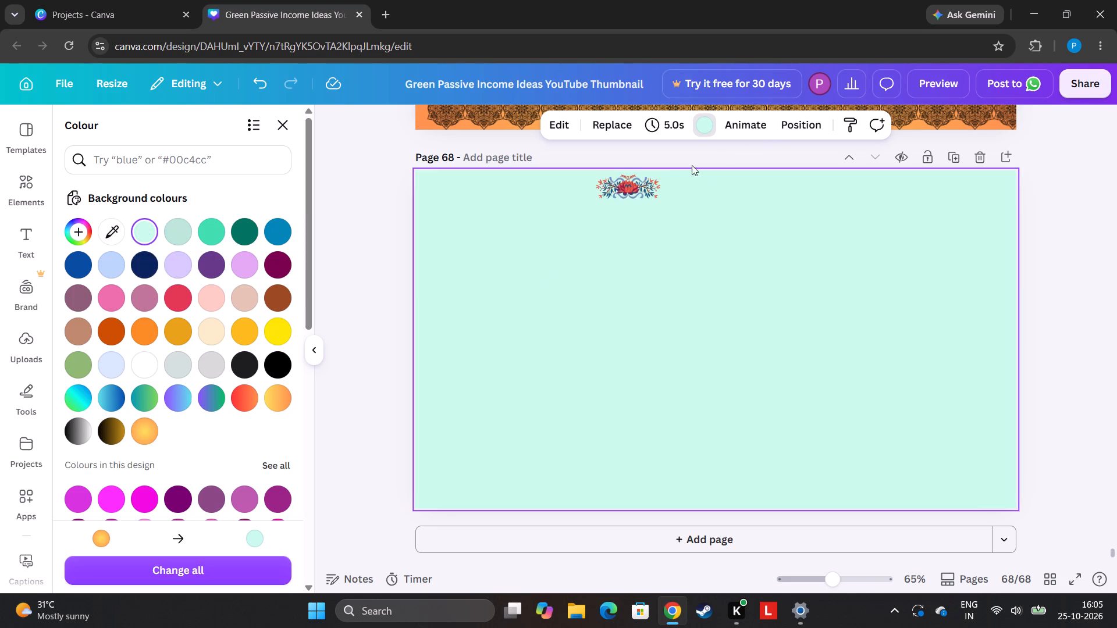
{"action": "left_click", "coordinate": [350, 216]}
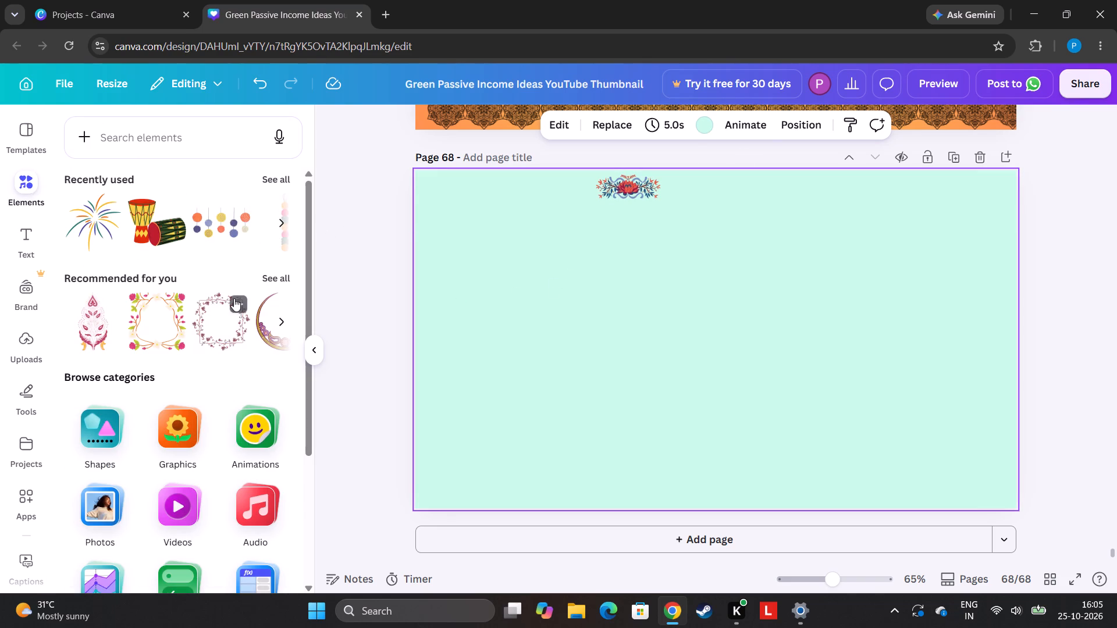
Add the orange flower with green leafy branches from the full list of recommended graphics to page 68.
{"action": "left_click", "coordinate": [282, 277]}
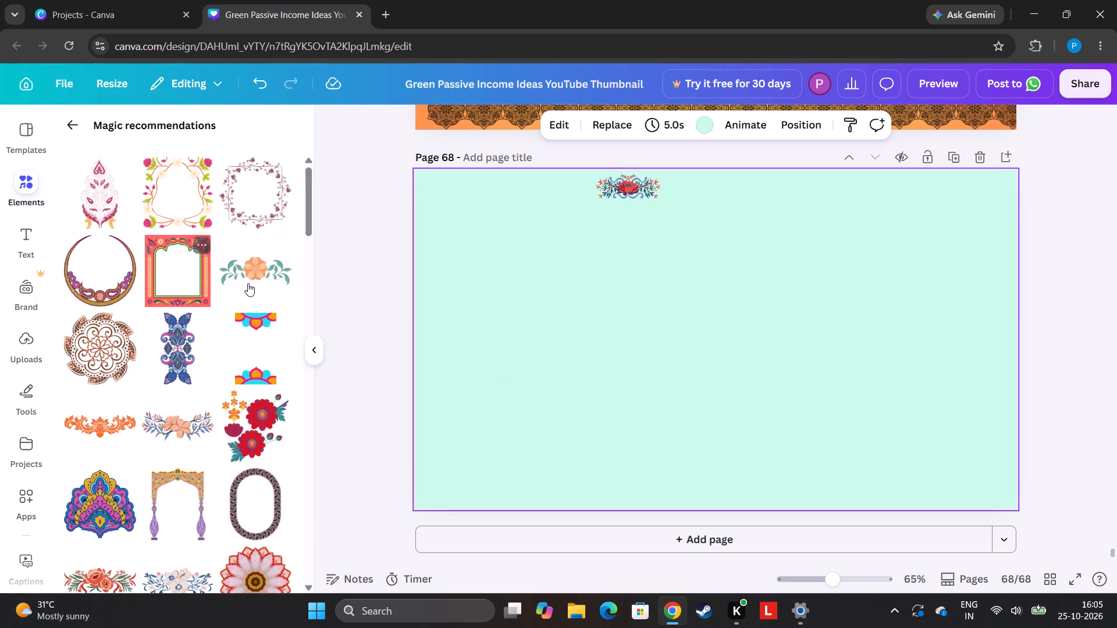
{"action": "left_click", "coordinate": [265, 287]}
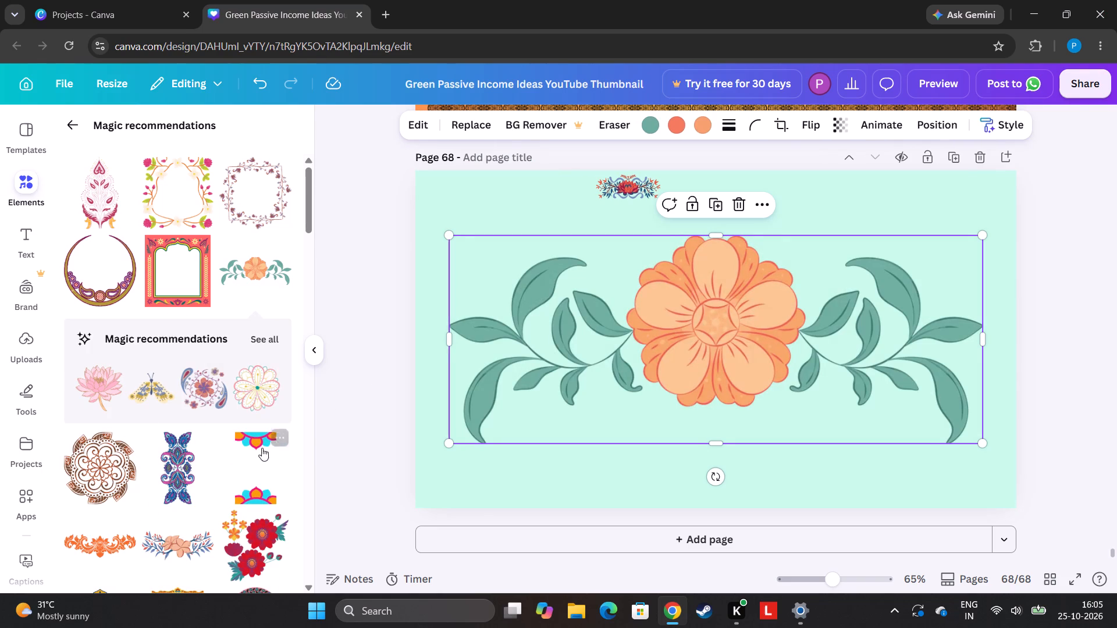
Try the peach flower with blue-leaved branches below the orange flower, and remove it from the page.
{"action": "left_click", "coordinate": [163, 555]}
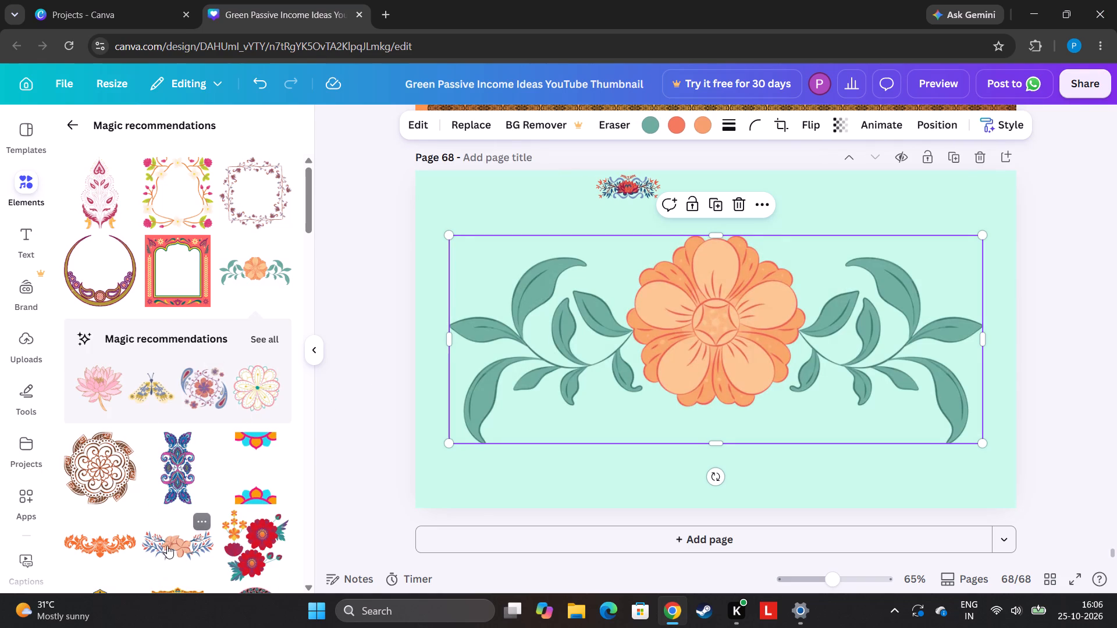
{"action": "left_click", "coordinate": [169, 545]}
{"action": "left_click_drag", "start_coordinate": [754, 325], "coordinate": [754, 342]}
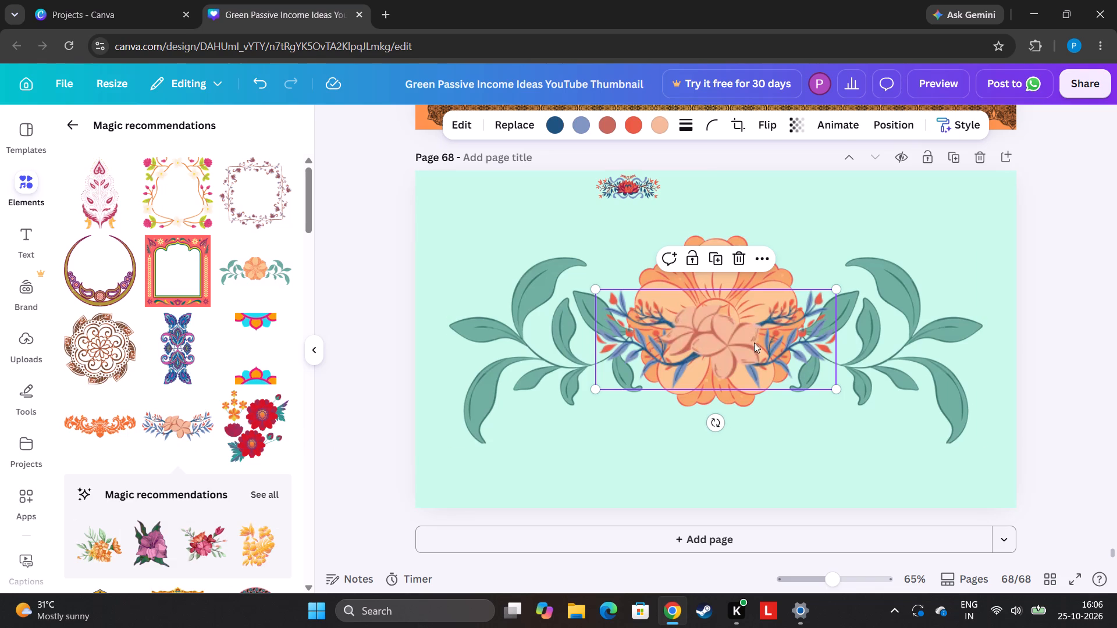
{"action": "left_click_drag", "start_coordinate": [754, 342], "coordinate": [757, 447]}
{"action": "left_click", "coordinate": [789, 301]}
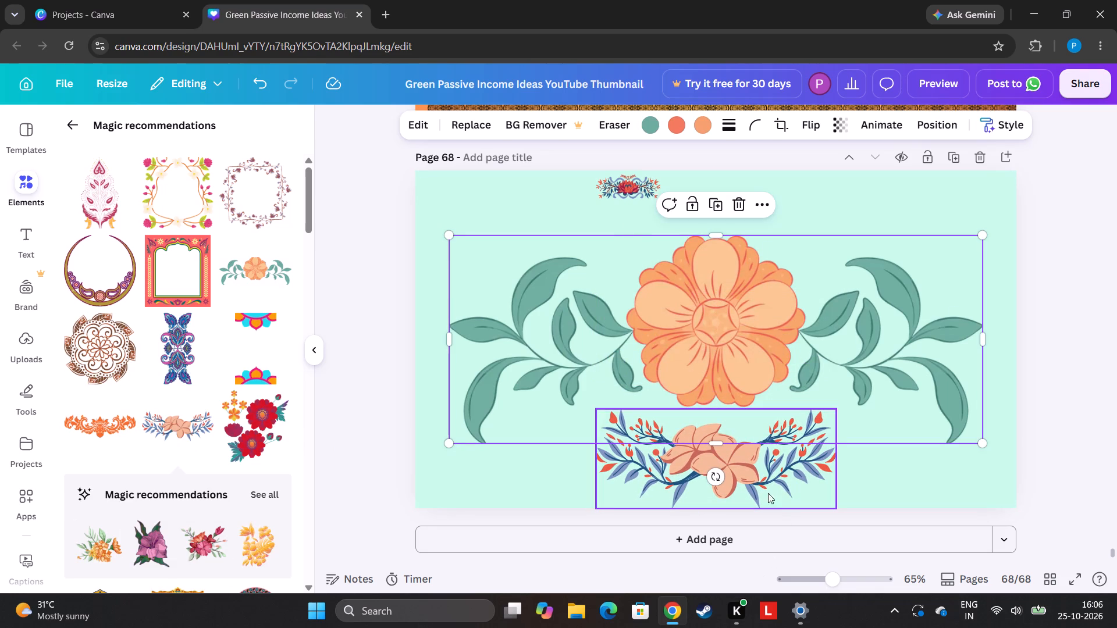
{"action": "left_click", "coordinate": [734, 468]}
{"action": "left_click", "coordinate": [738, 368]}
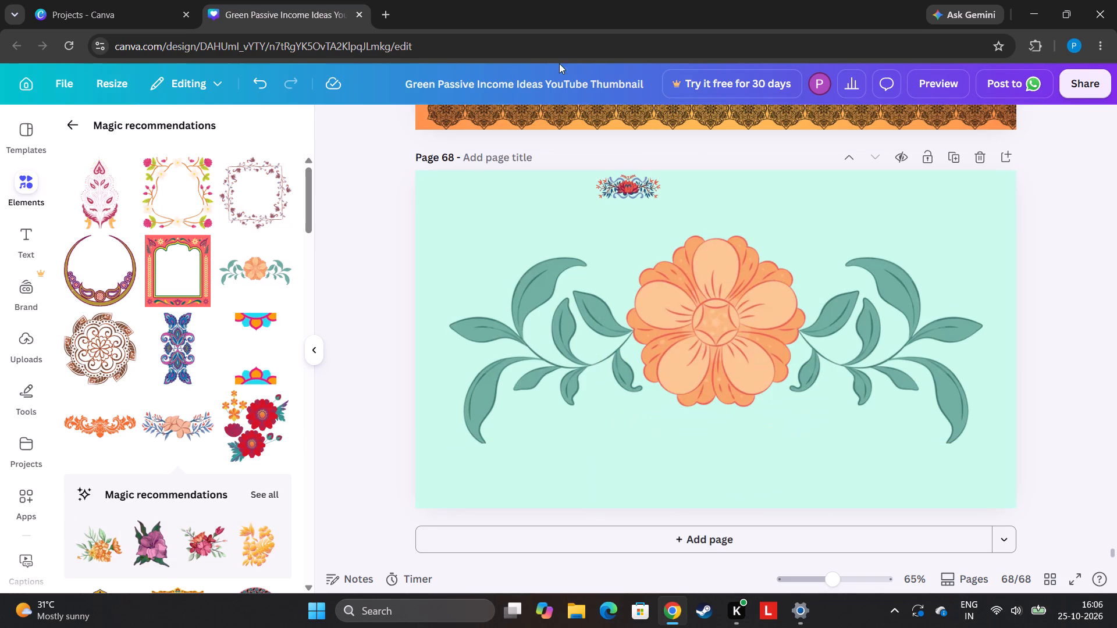
Delete the small red and blue floral ornament at the top edge of page 68.
{"action": "left_click", "coordinate": [625, 180]}
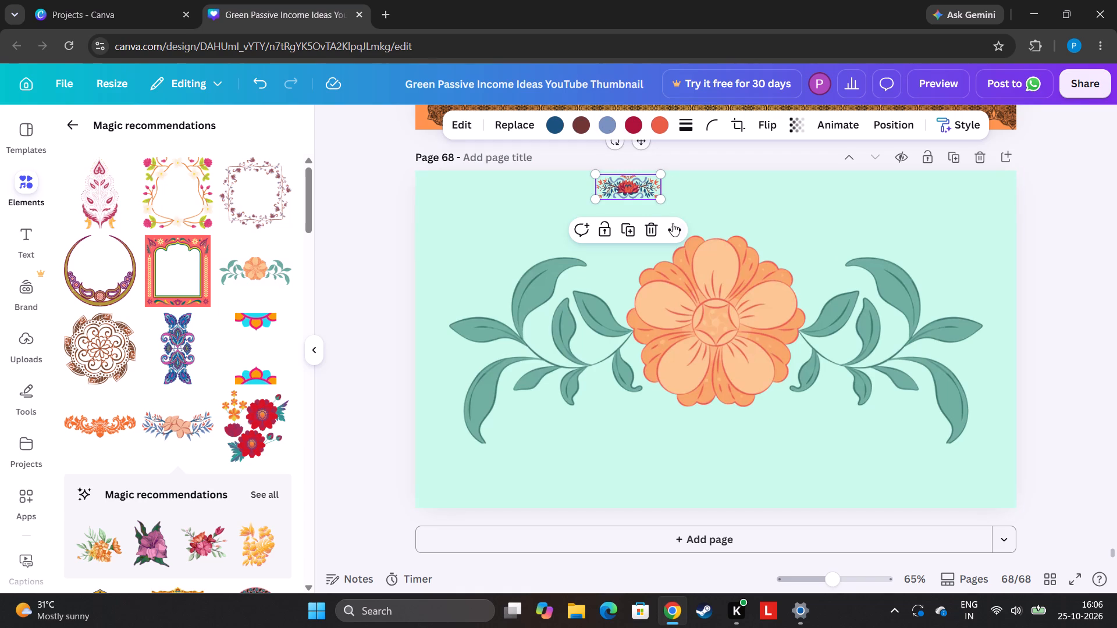
{"action": "left_click", "coordinate": [649, 230]}
Shrink the orange flower graphic to about 155 wide and align it with the top-left corner of page 68.
{"action": "left_click_drag", "start_coordinate": [841, 324], "coordinate": [755, 224]}
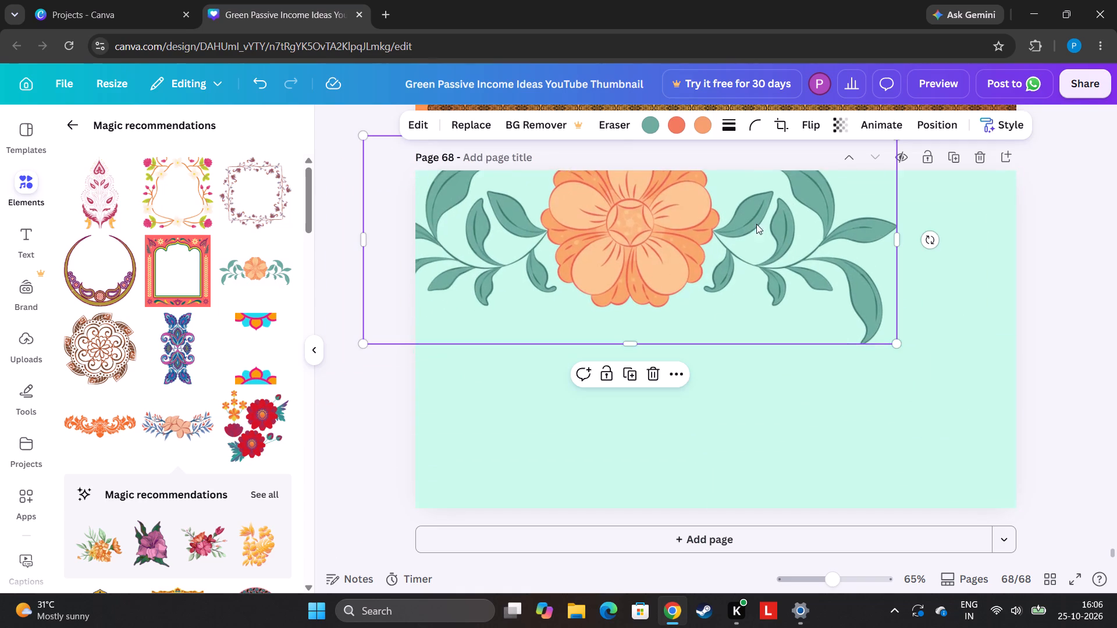
{"action": "left_click_drag", "start_coordinate": [897, 344], "coordinate": [802, 304]}
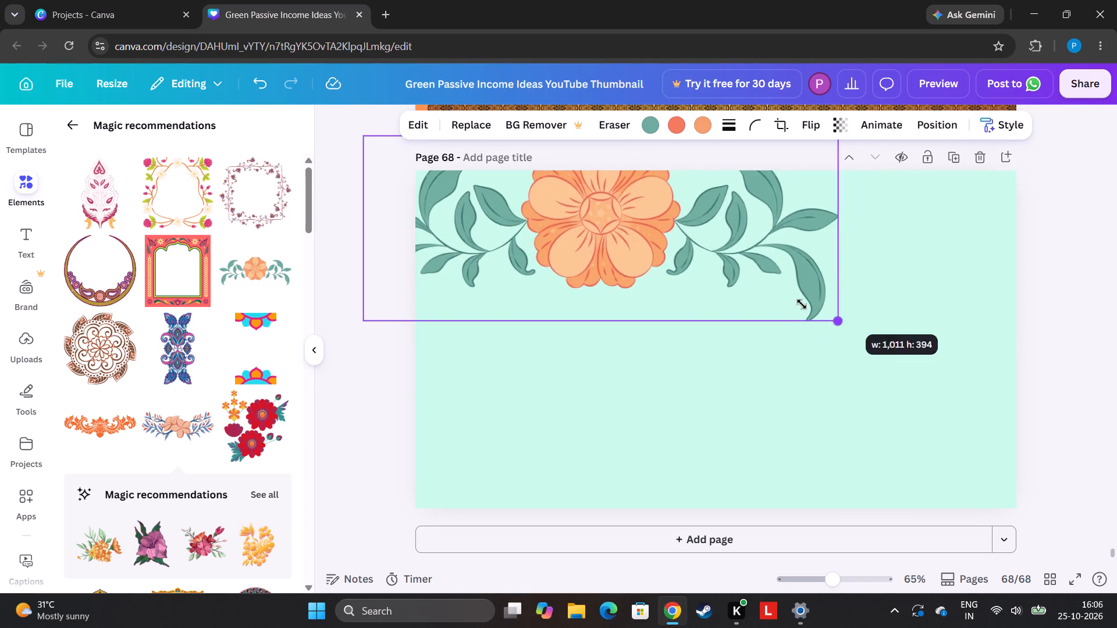
{"action": "left_click_drag", "start_coordinate": [802, 304], "coordinate": [519, 251]}
{"action": "left_click_drag", "start_coordinate": [458, 188], "coordinate": [472, 204]}
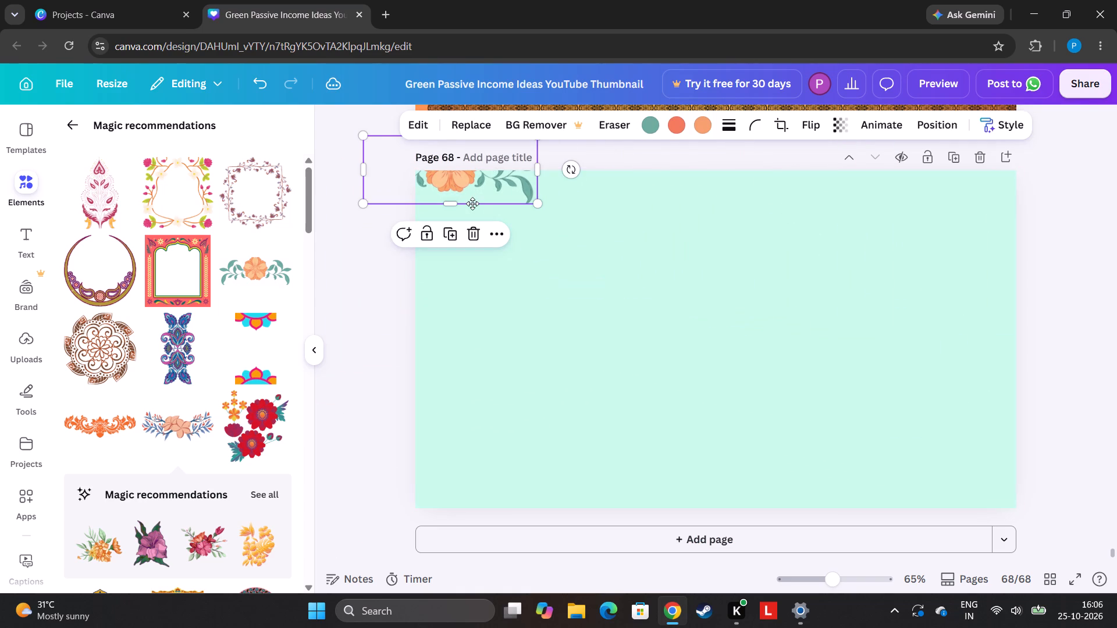
{"action": "left_click_drag", "start_coordinate": [472, 204], "coordinate": [506, 214]}
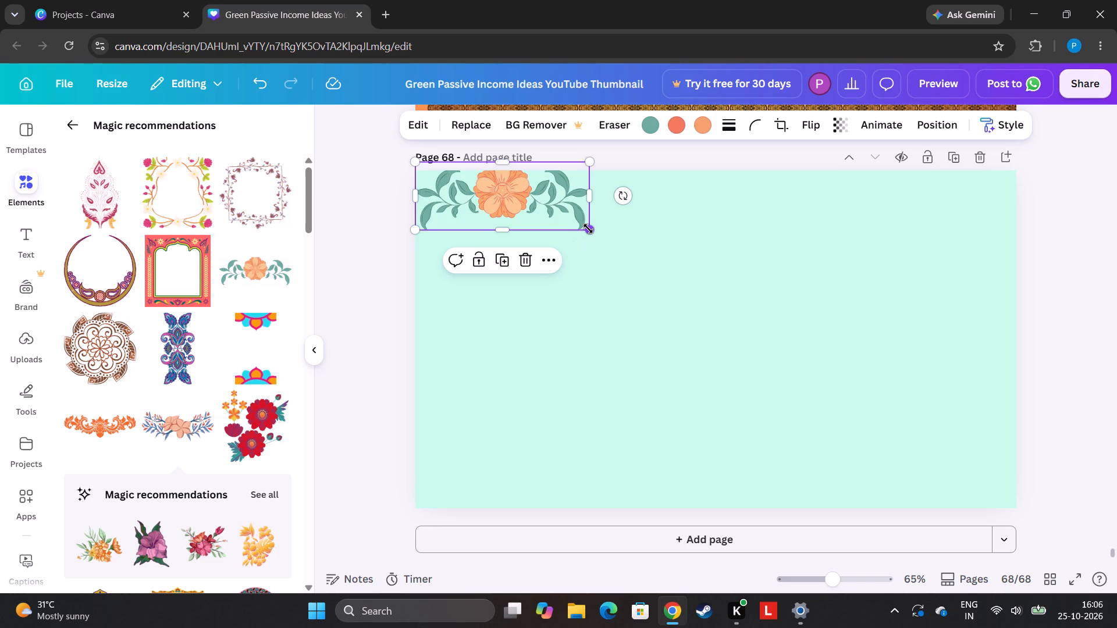
{"action": "left_click_drag", "start_coordinate": [590, 230], "coordinate": [479, 216]}
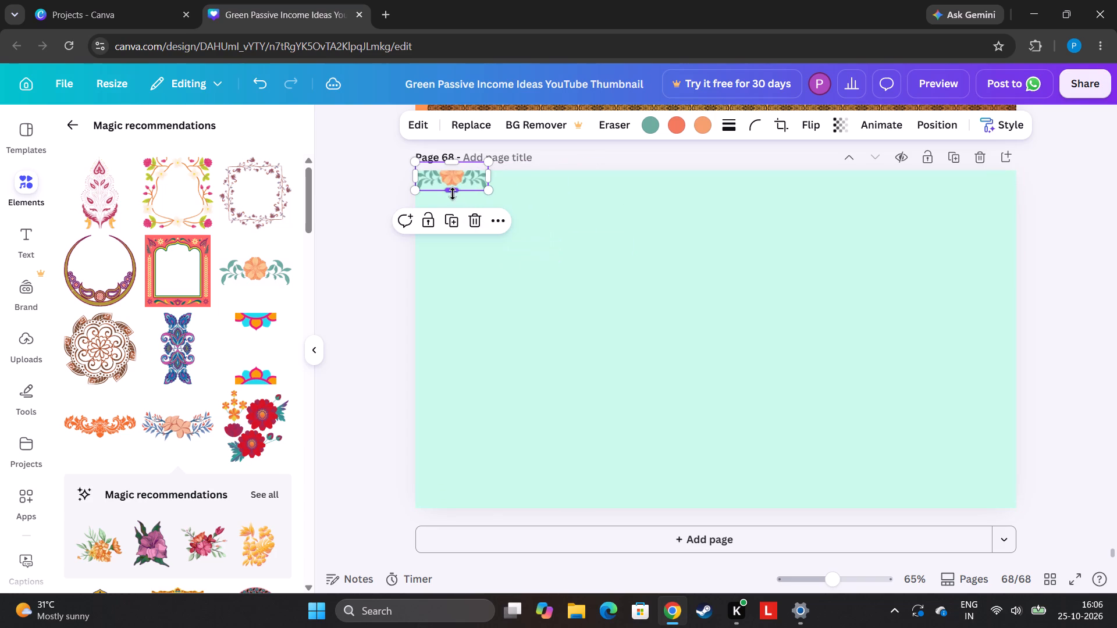
{"action": "left_click", "coordinate": [458, 185]}
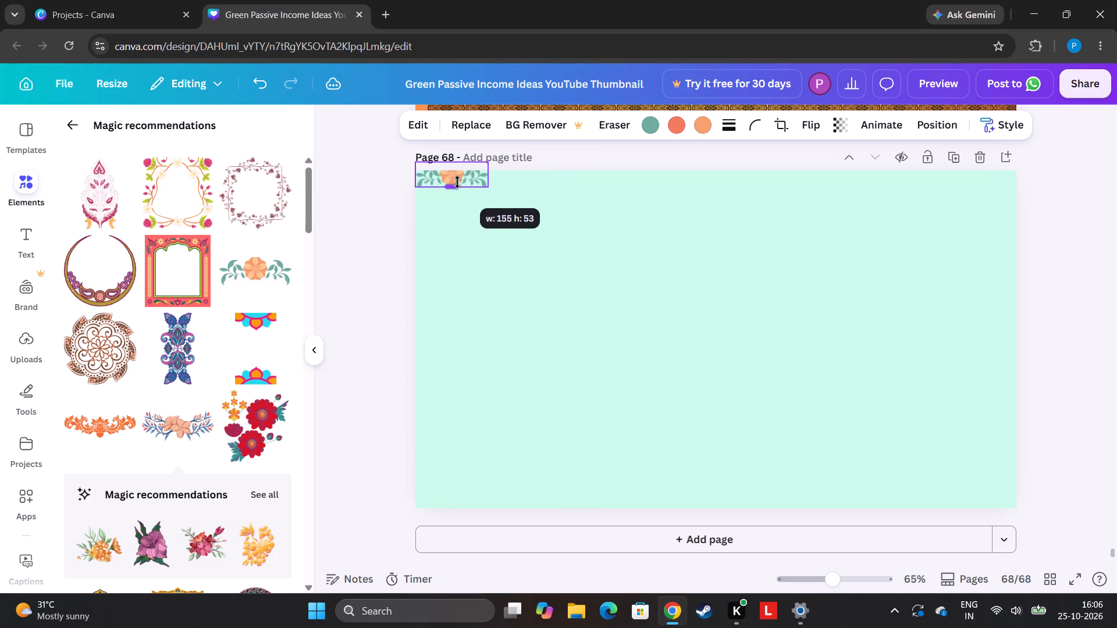
{"action": "left_click", "coordinate": [389, 189]}
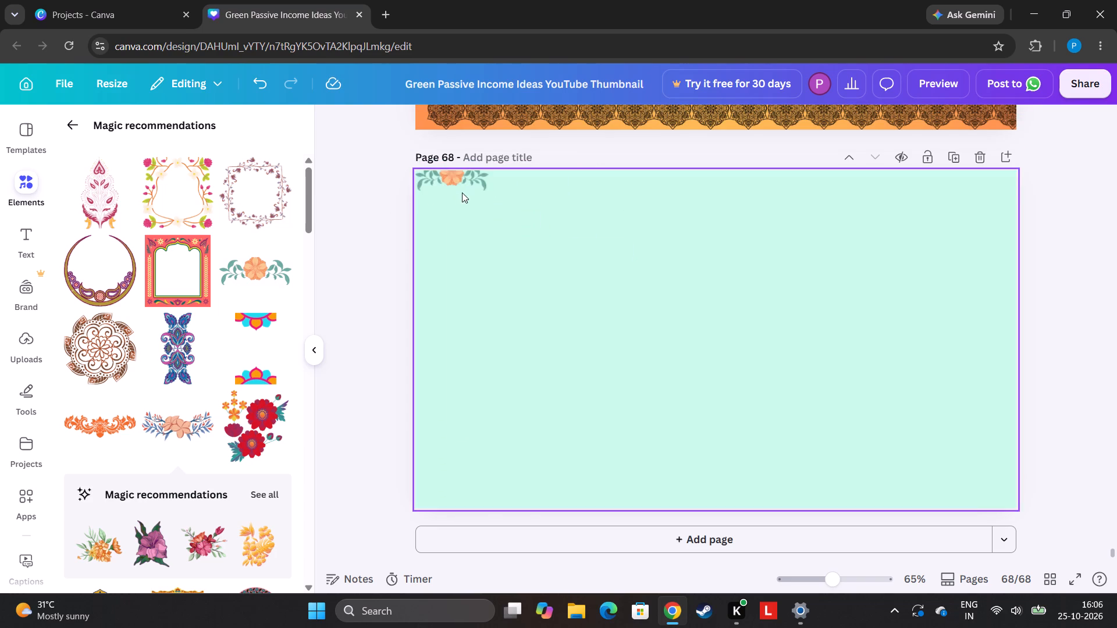
{"action": "left_click_drag", "start_coordinate": [468, 180], "coordinate": [467, 185]}
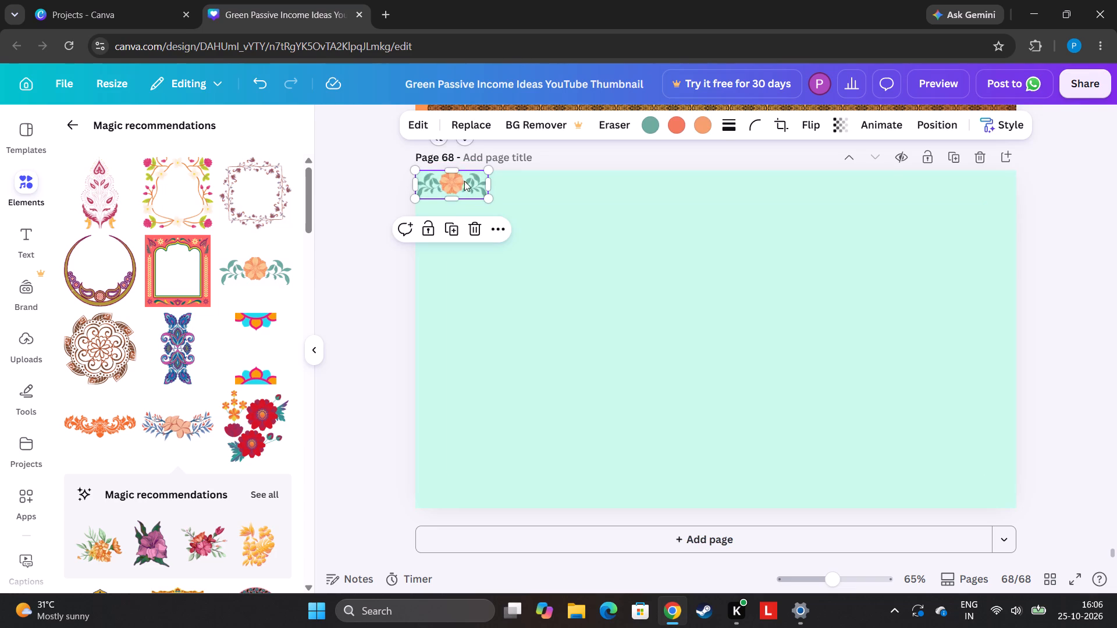
Duplicate the small orange flower repeatedly, side by side, to form a border across the full top edge of the page.
{"action": "left_click", "coordinate": [453, 231]}
{"action": "left_click_drag", "start_coordinate": [456, 192], "coordinate": [524, 190]}
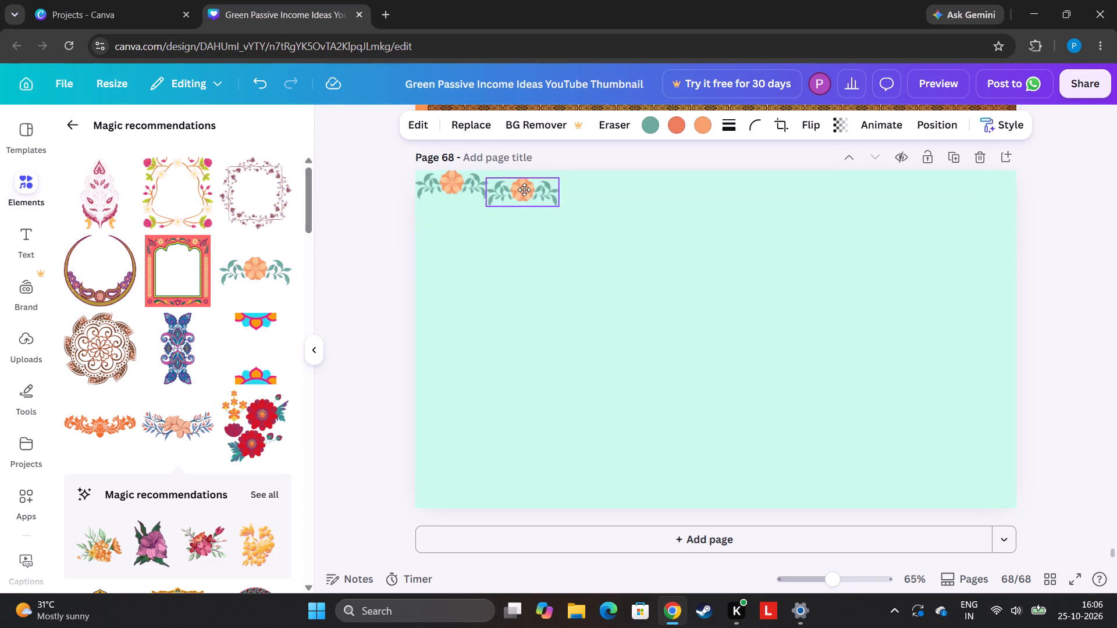
{"action": "left_click_drag", "start_coordinate": [524, 190], "coordinate": [524, 185]}
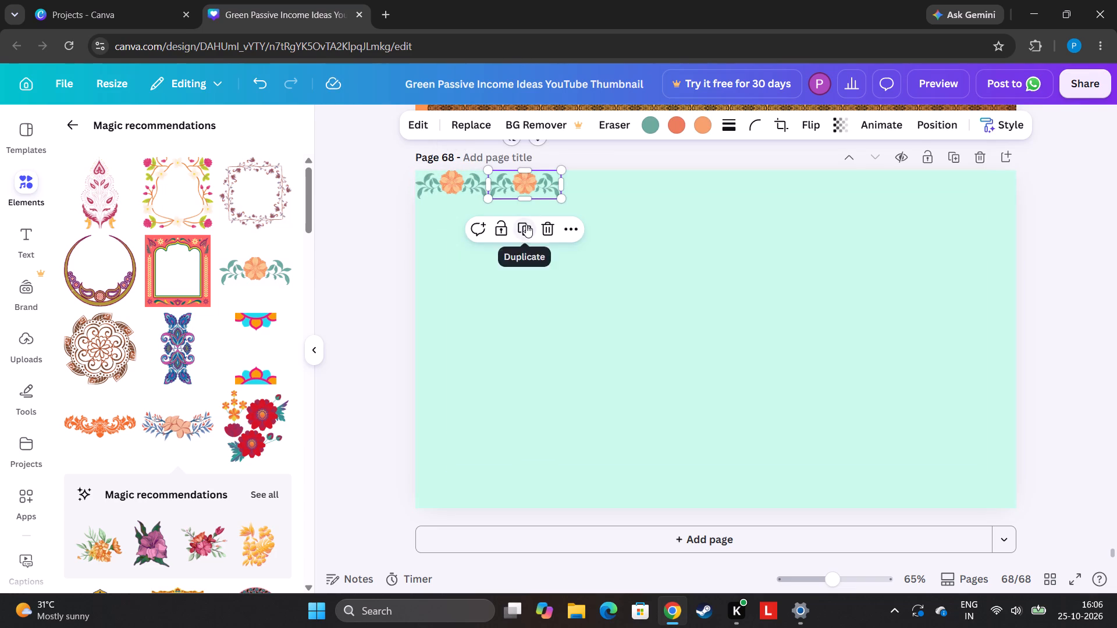
{"action": "left_click", "coordinate": [526, 224]}
{"action": "left_click", "coordinate": [594, 218]}
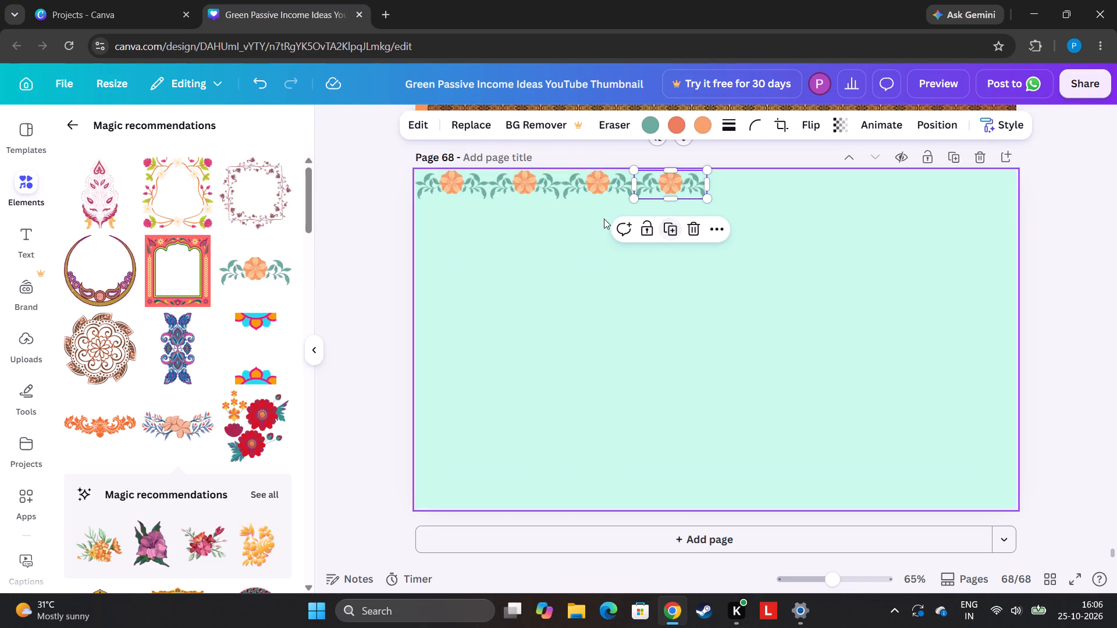
{"action": "left_click", "coordinate": [675, 237]}
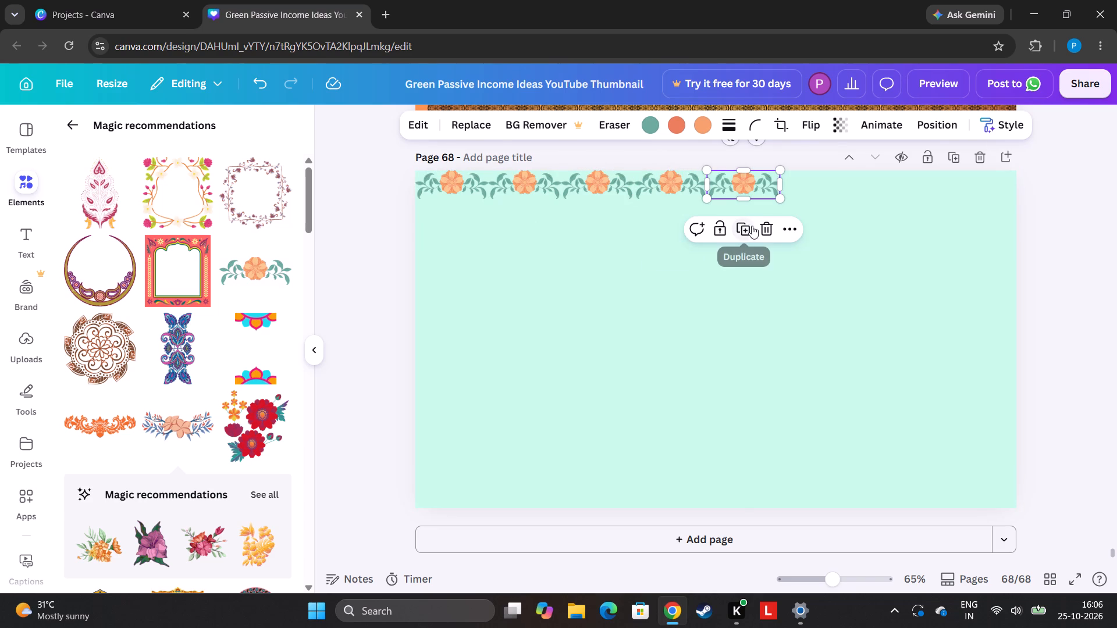
{"action": "left_click", "coordinate": [746, 227]}
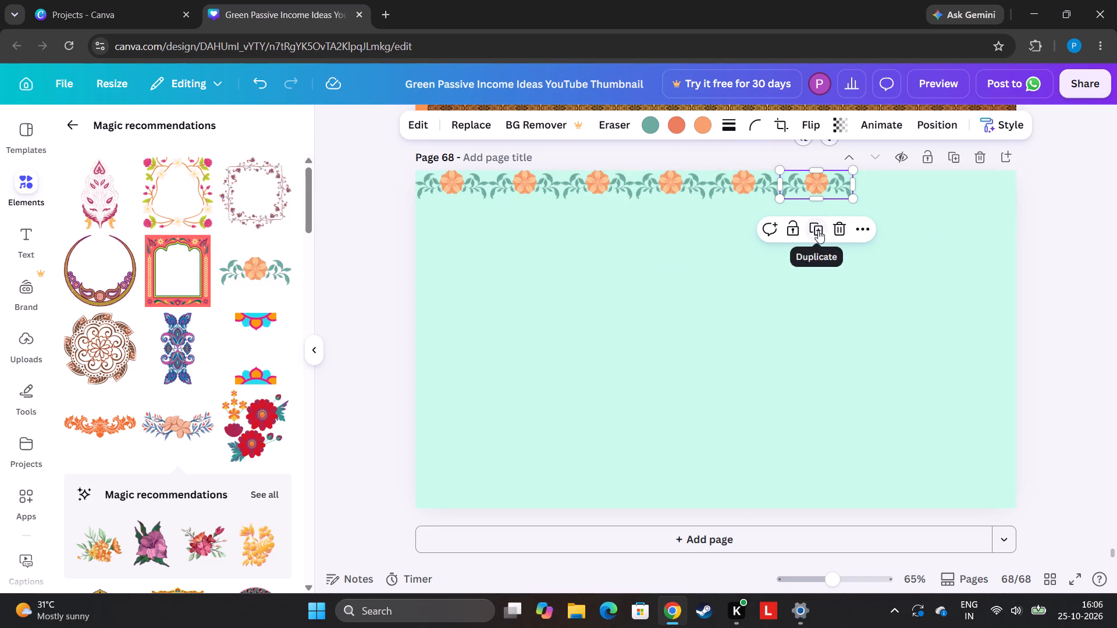
{"action": "left_click", "coordinate": [823, 230]}
{"action": "left_click", "coordinate": [883, 235]}
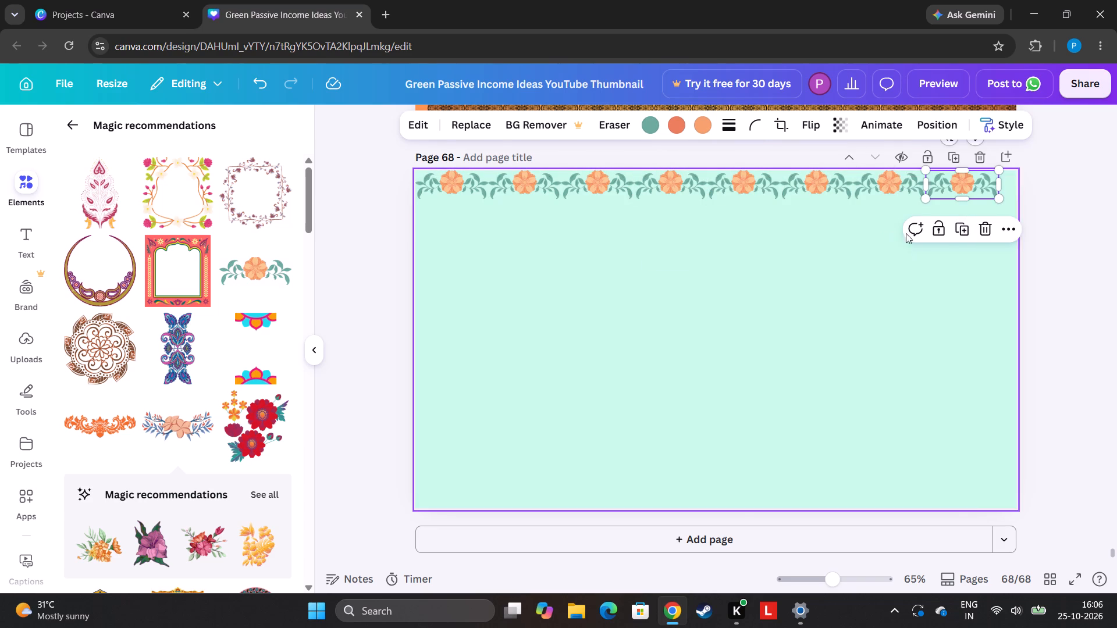
{"action": "left_click", "coordinate": [963, 235]}
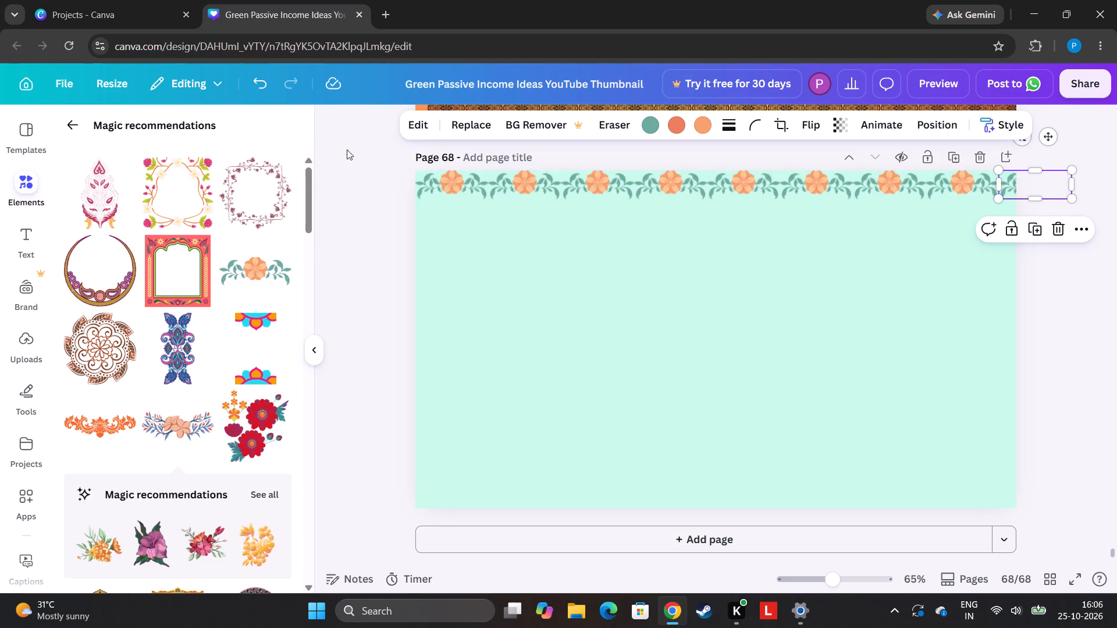
Duplicate the entire top row of orange flowers and align the copy along the bottom edge of page 68.
{"action": "left_click_drag", "start_coordinate": [399, 197], "coordinate": [382, 188]}
{"action": "left_click_drag", "start_coordinate": [379, 187], "coordinate": [528, 201]}
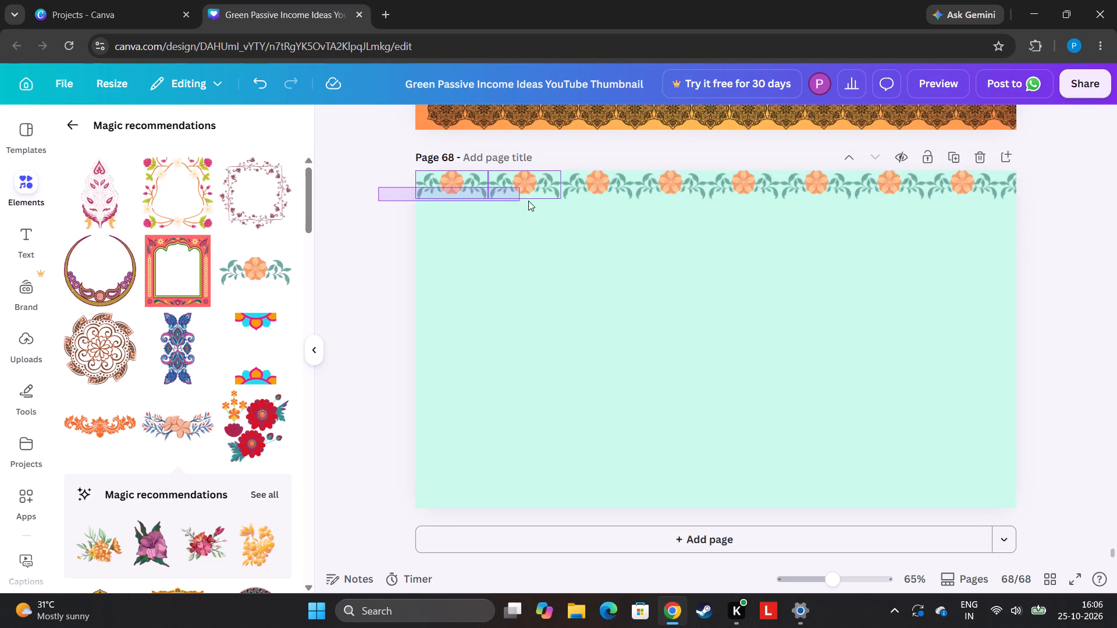
{"action": "left_click_drag", "start_coordinate": [528, 201], "coordinate": [955, 209]}
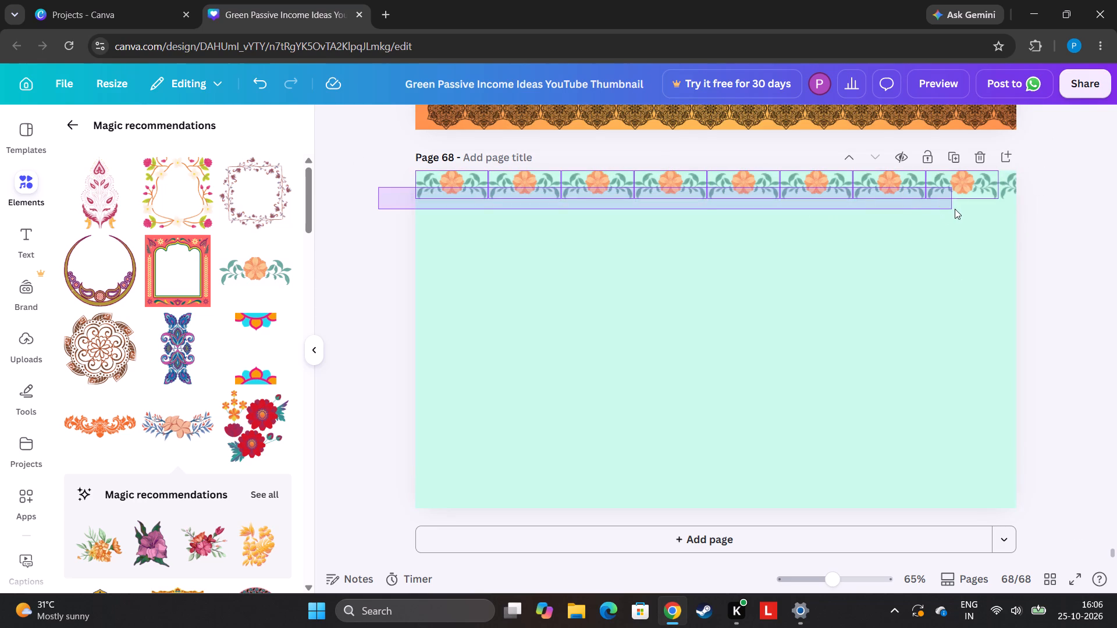
{"action": "left_click_drag", "start_coordinate": [955, 209], "coordinate": [1038, 206]}
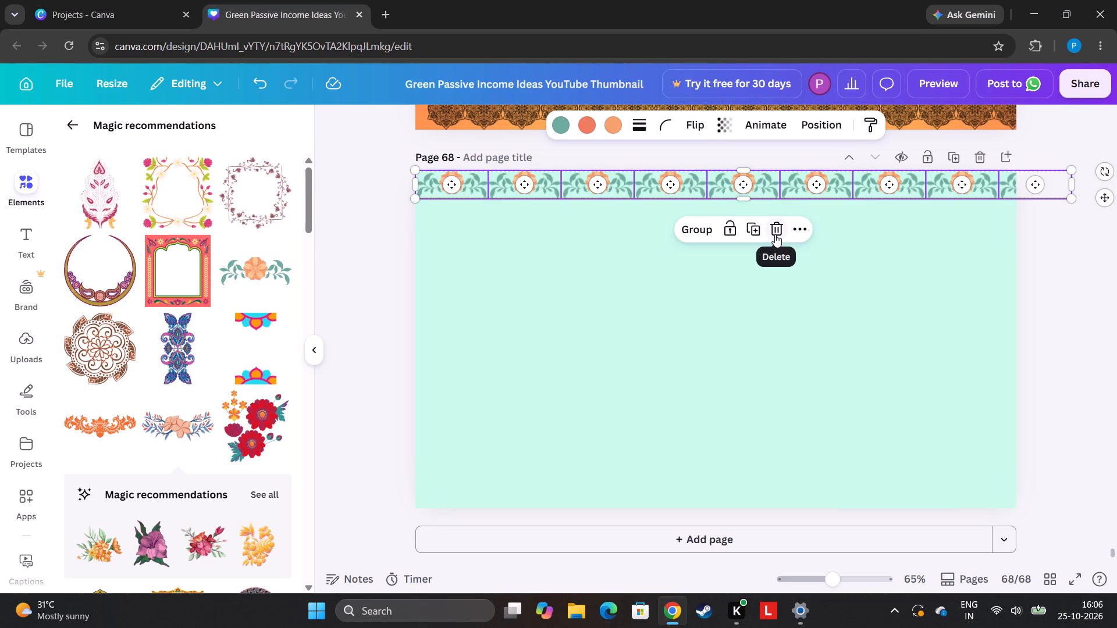
{"action": "left_click", "coordinate": [758, 231]}
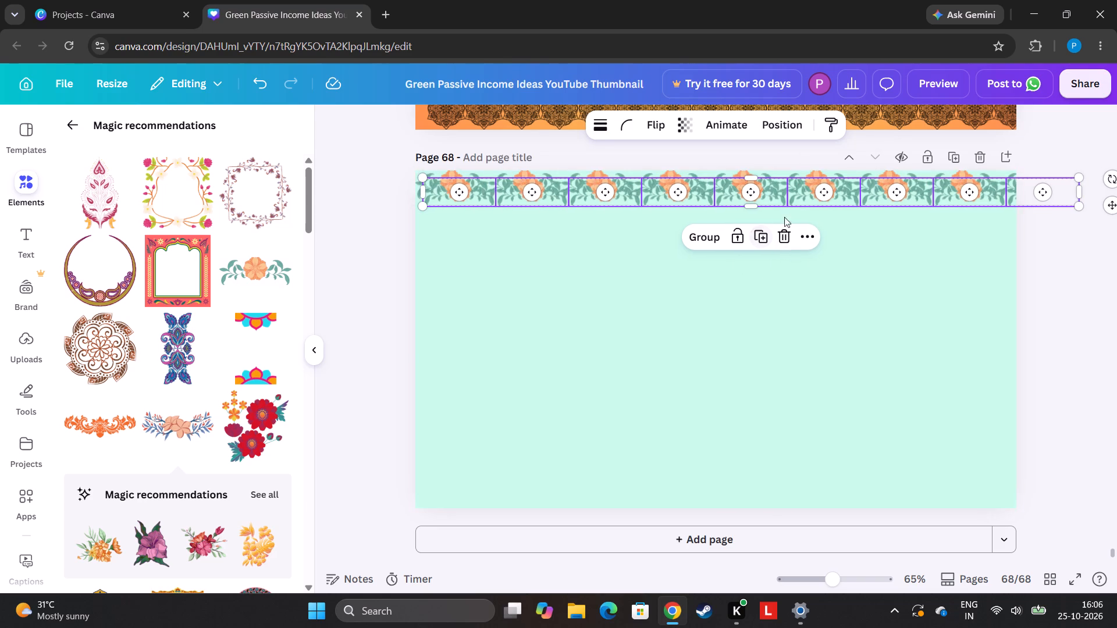
{"action": "left_click", "coordinate": [1034, 248]}
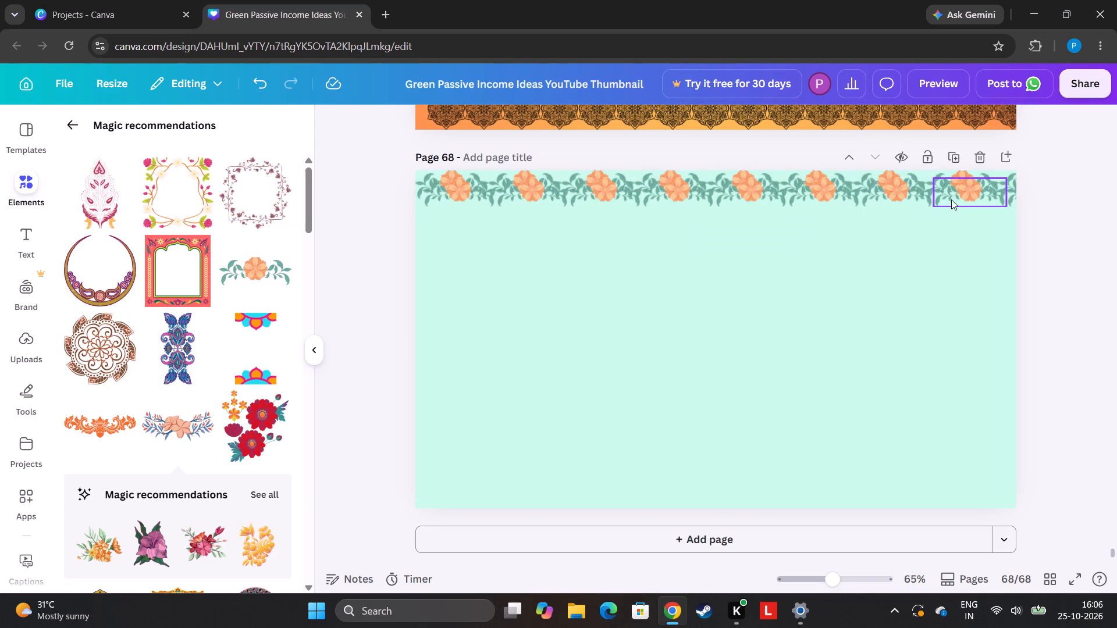
{"action": "left_click_drag", "start_coordinate": [362, 200], "coordinate": [595, 216]}
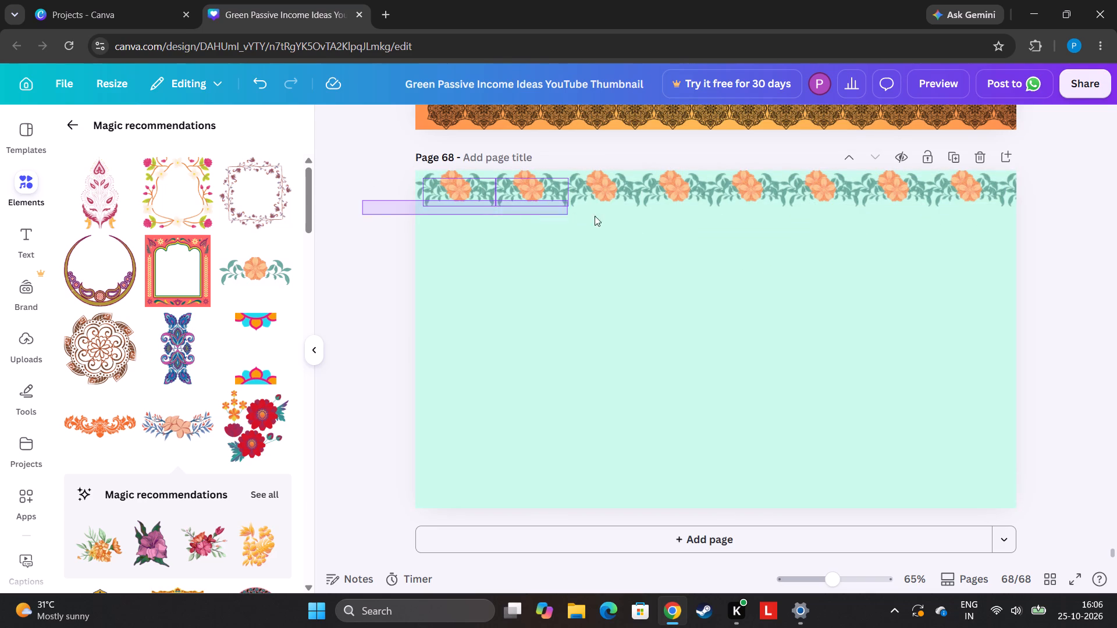
{"action": "left_click_drag", "start_coordinate": [595, 216], "coordinate": [1035, 224]}
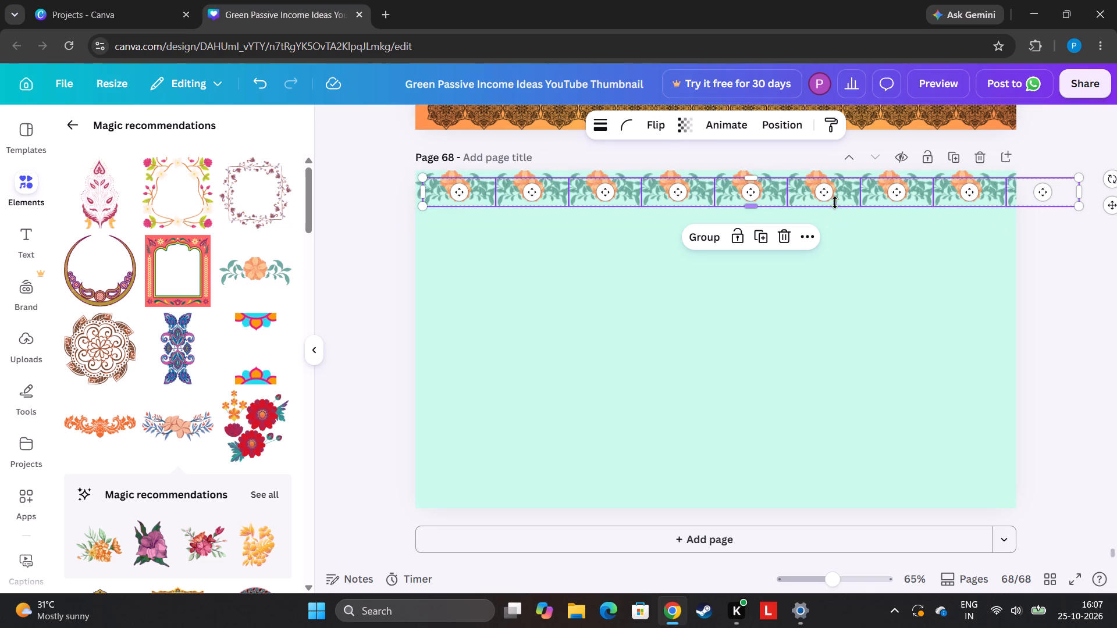
{"action": "left_click_drag", "start_coordinate": [841, 199], "coordinate": [820, 406]}
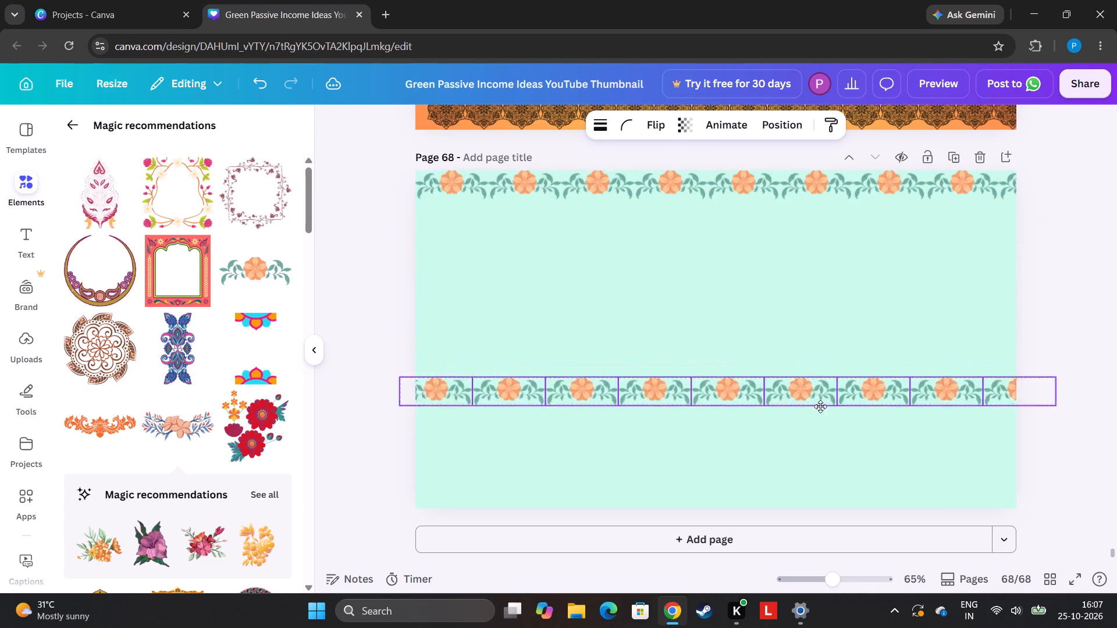
{"action": "left_click_drag", "start_coordinate": [820, 406], "coordinate": [828, 506]}
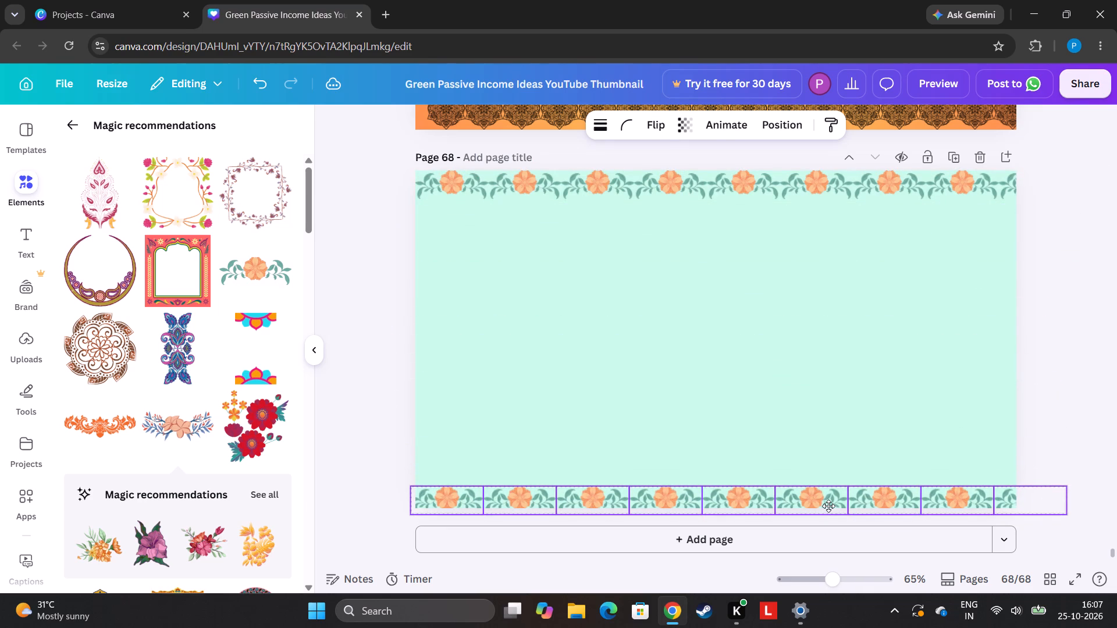
{"action": "left_click_drag", "start_coordinate": [828, 506], "coordinate": [834, 505]}
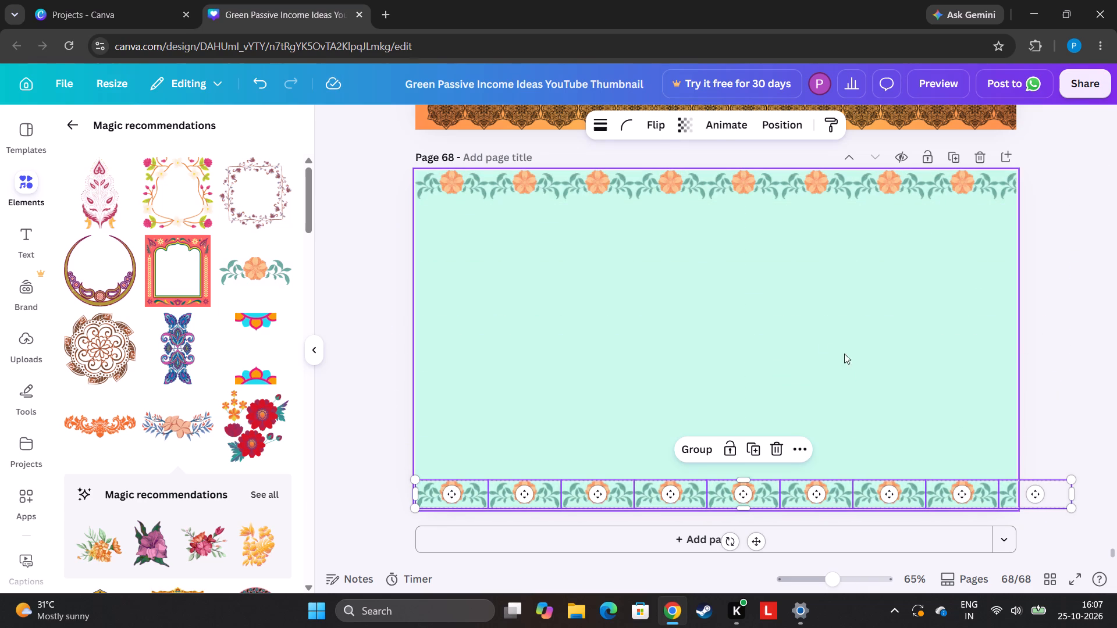
{"action": "left_click", "coordinate": [379, 404]}
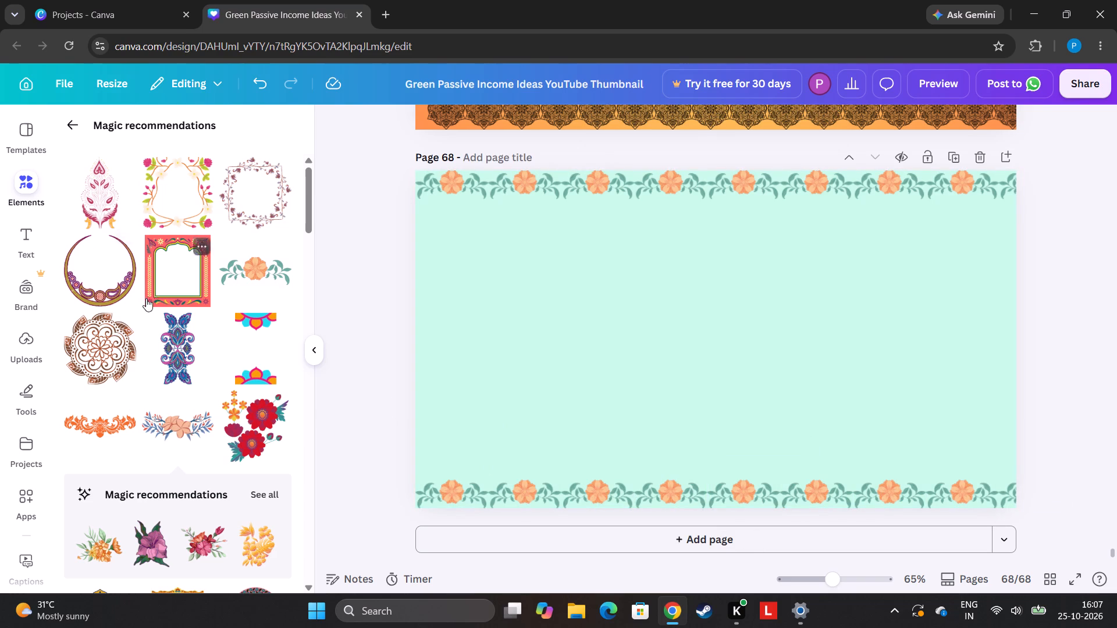
Add the pink leaf-shaped floral motif, shrink it, and place it at the page's left edge just below the top flower border.
{"action": "left_click", "coordinate": [108, 209]}
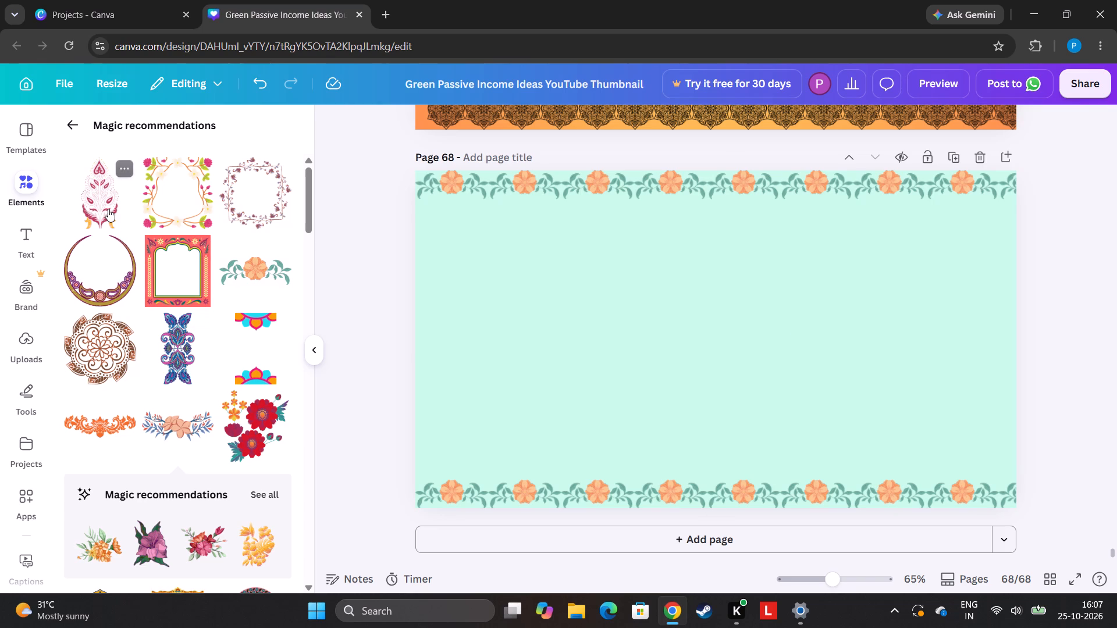
{"action": "left_click_drag", "start_coordinate": [787, 206], "coordinate": [634, 391]}
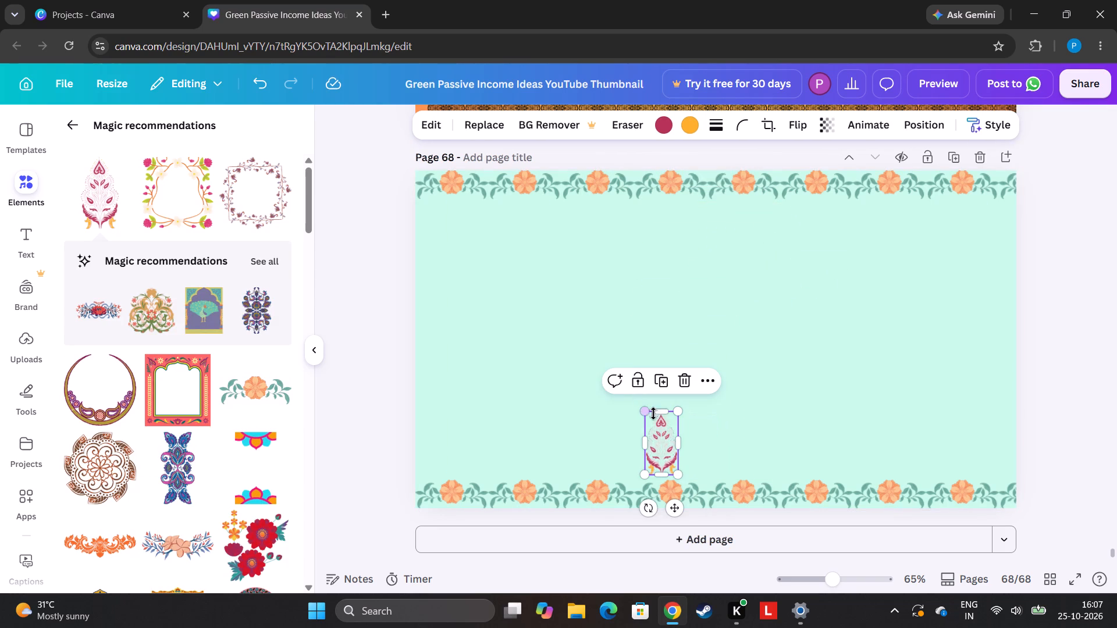
{"action": "left_click_drag", "start_coordinate": [666, 438], "coordinate": [429, 222]}
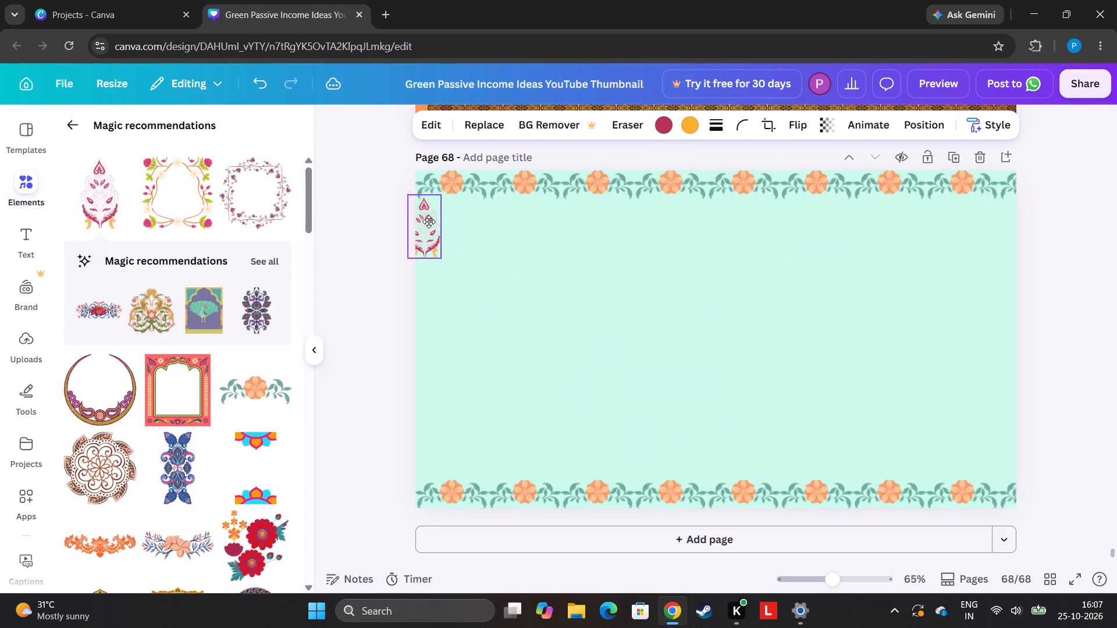
{"action": "left_click_drag", "start_coordinate": [429, 222], "coordinate": [442, 217]}
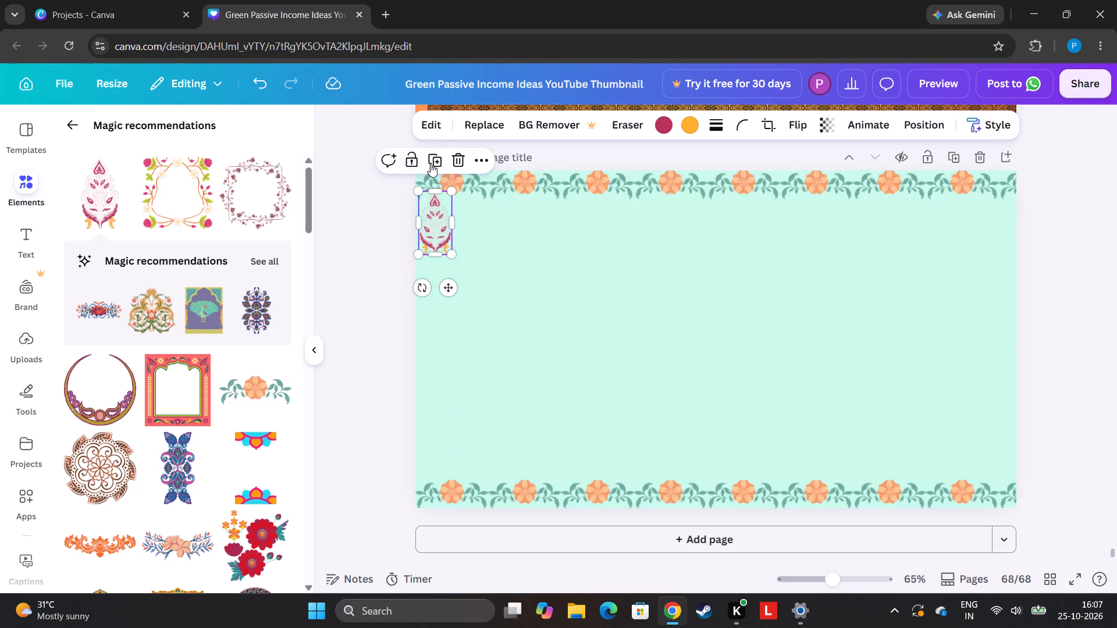
Duplicate the small pink motif down the page's left edge to form a vertical column of five.
{"action": "left_click", "coordinate": [439, 155]}
{"action": "left_click_drag", "start_coordinate": [444, 226], "coordinate": [436, 276]}
{"action": "left_click", "coordinate": [439, 233]}
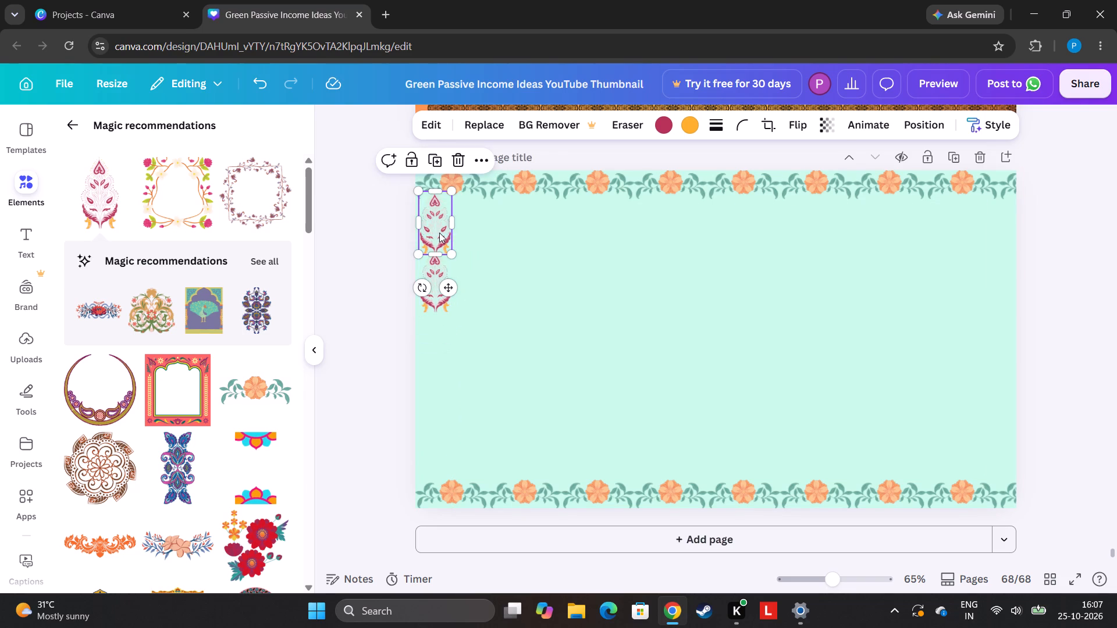
{"action": "left_click", "coordinate": [429, 160]}
{"action": "left_click_drag", "start_coordinate": [447, 219], "coordinate": [461, 322]}
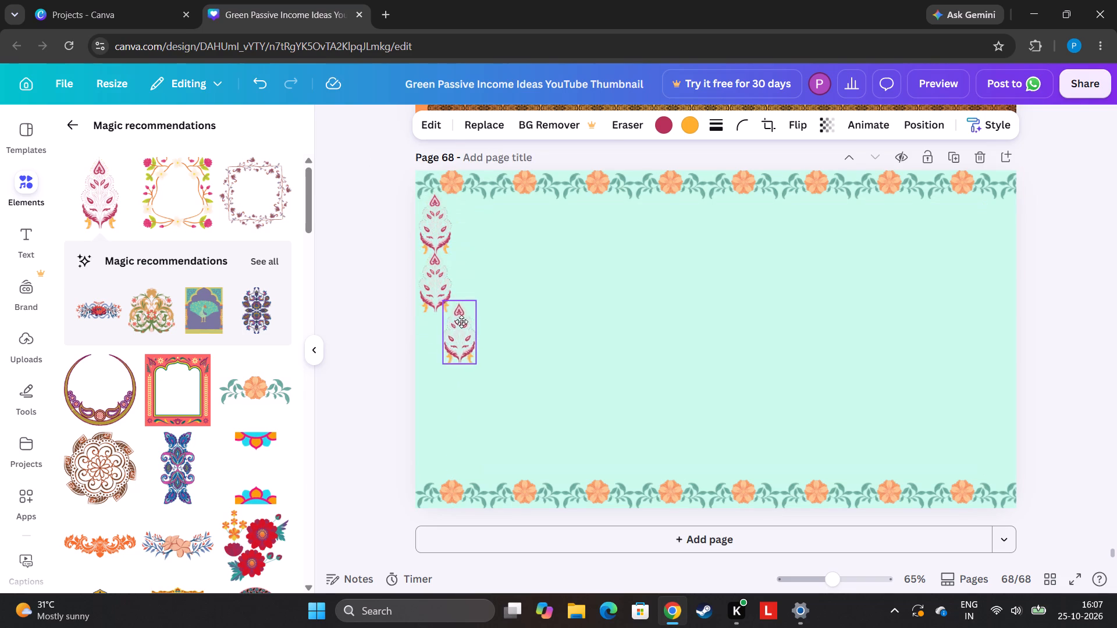
{"action": "left_click_drag", "start_coordinate": [461, 322], "coordinate": [443, 329]}
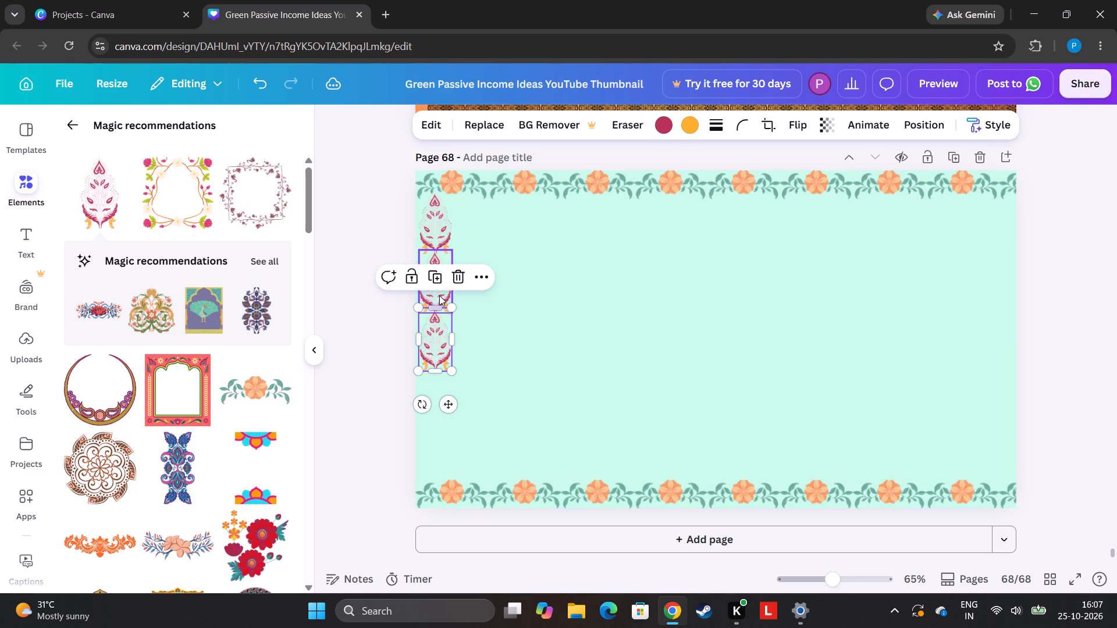
{"action": "left_click", "coordinate": [438, 270]}
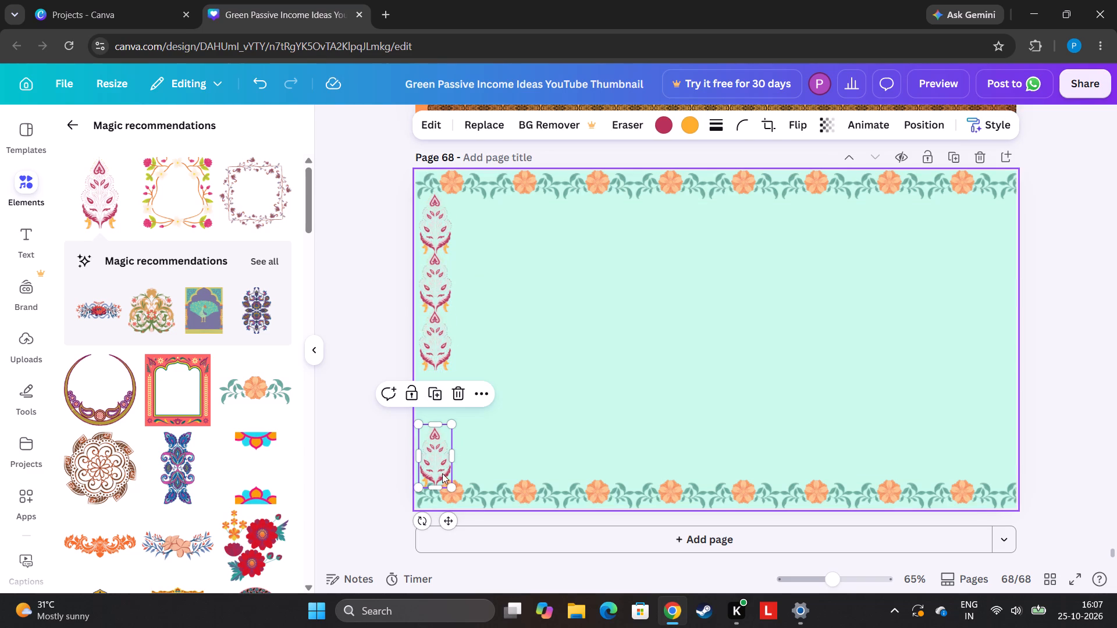
{"action": "left_click_drag", "start_coordinate": [443, 465], "coordinate": [446, 408]}
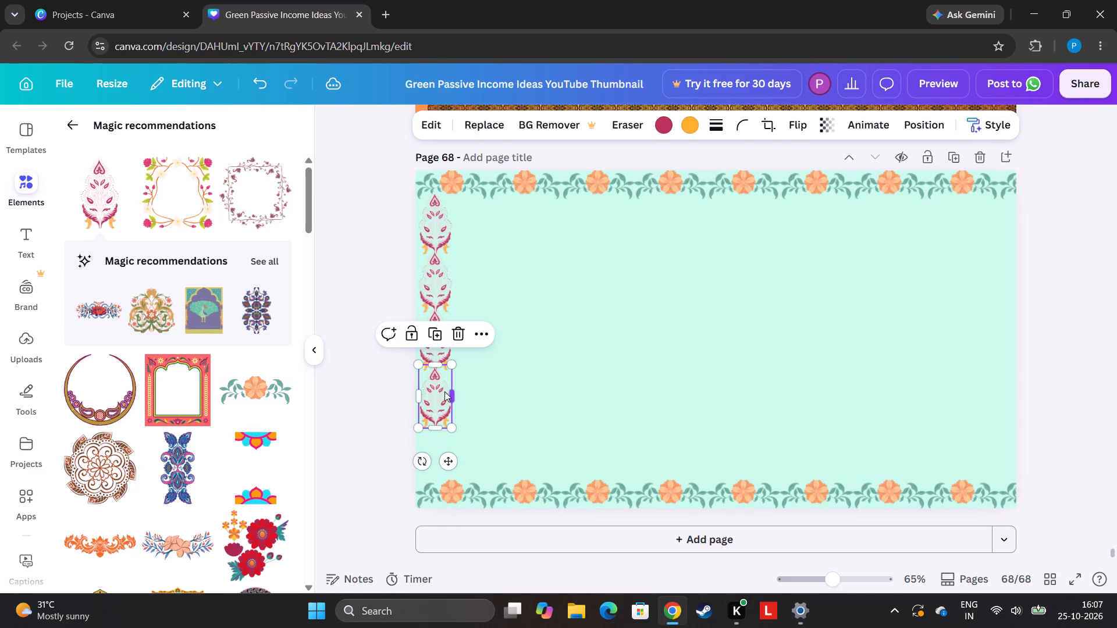
{"action": "left_click", "coordinate": [431, 344]}
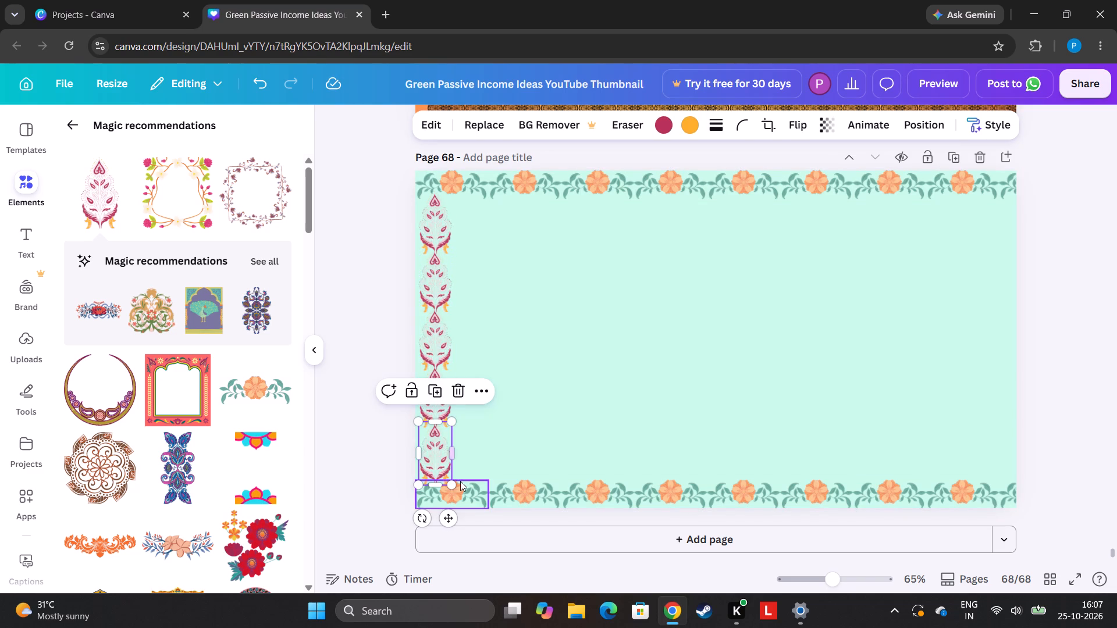
Shrink the lowest pink motif slightly so it fits above the bottom flower border.
{"action": "left_click_drag", "start_coordinate": [450, 487], "coordinate": [450, 477]}
{"action": "left_click", "coordinate": [450, 477]}
{"action": "left_click_drag", "start_coordinate": [447, 474], "coordinate": [448, 479]}
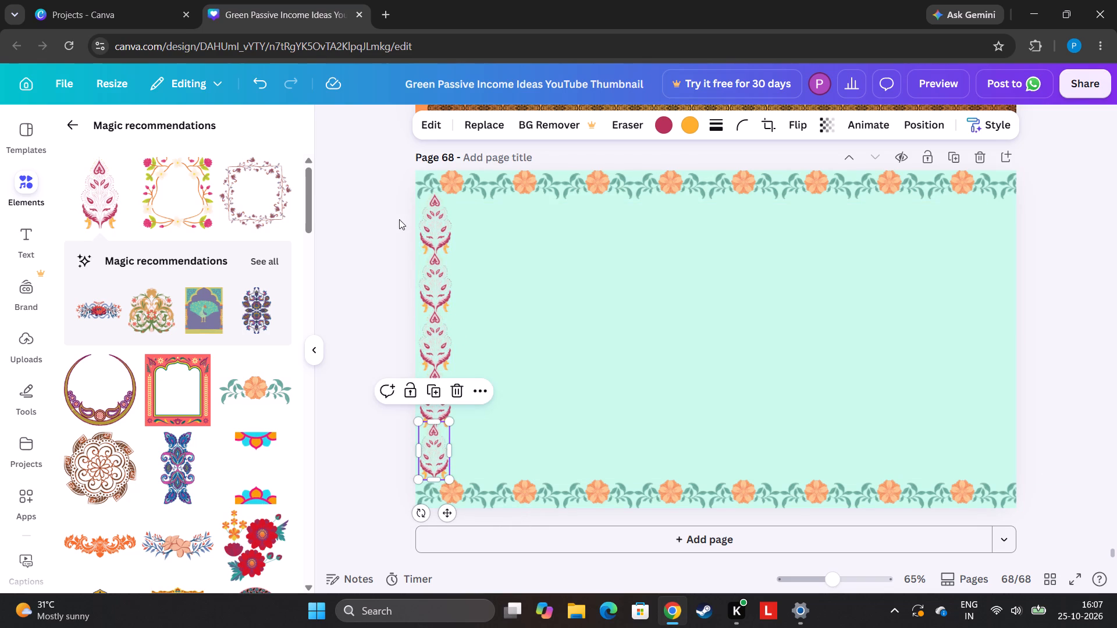
Duplicate the whole column of five pink motifs and align the copy with the right edge of page 68.
{"action": "left_click_drag", "start_coordinate": [402, 218], "coordinate": [424, 463]}
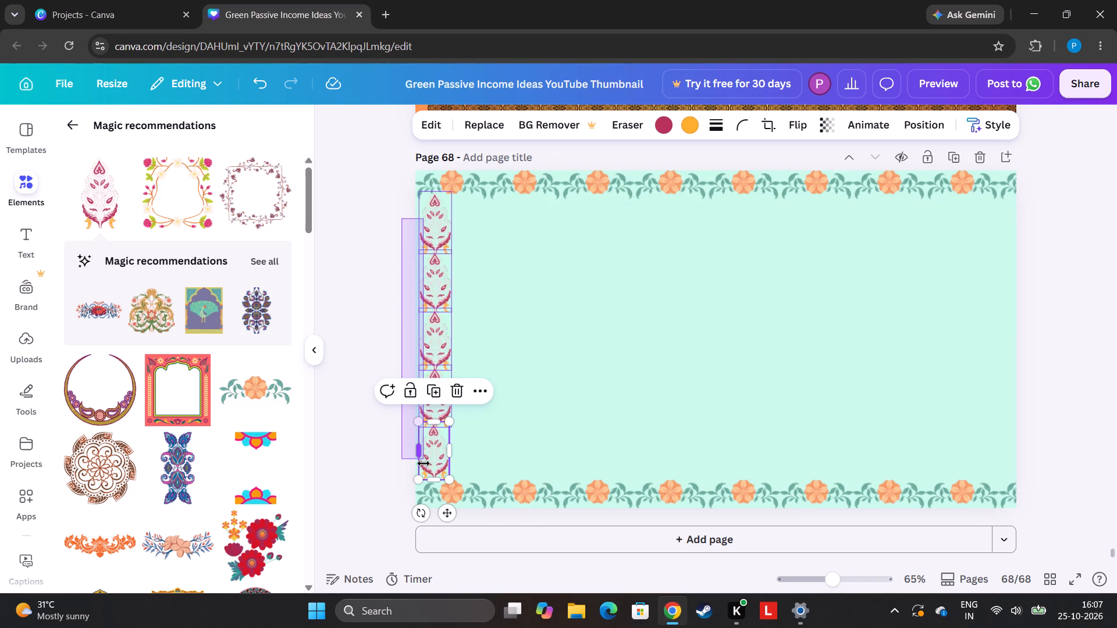
{"action": "left_click_drag", "start_coordinate": [424, 463], "coordinate": [424, 473]}
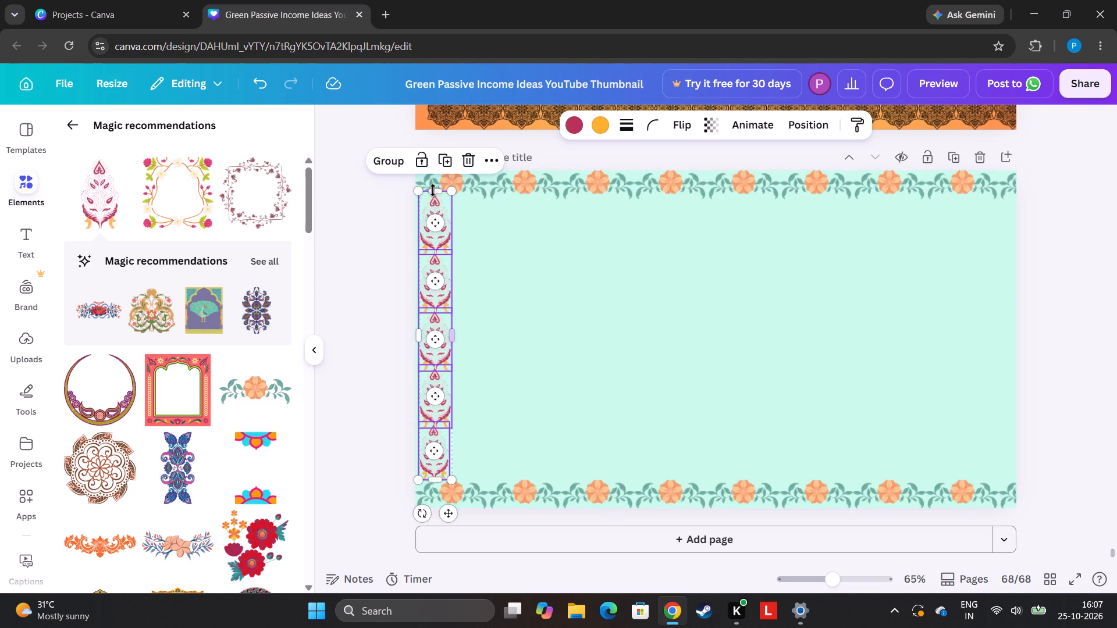
{"action": "left_click", "coordinate": [446, 159]}
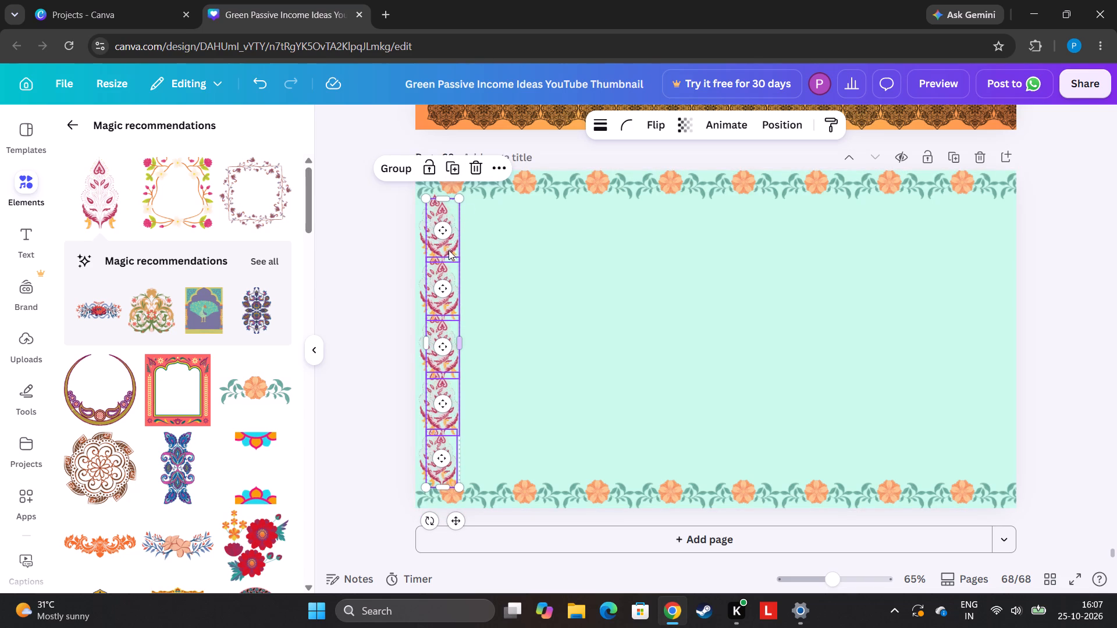
{"action": "left_click_drag", "start_coordinate": [450, 251], "coordinate": [992, 241]}
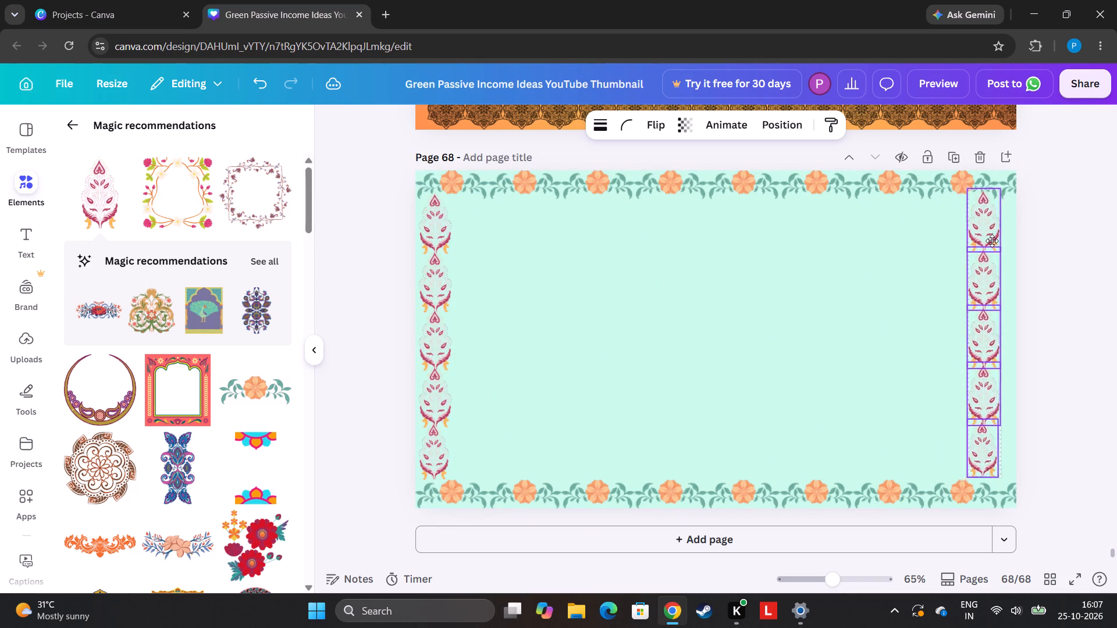
{"action": "left_click_drag", "start_coordinate": [992, 241], "coordinate": [1009, 244]}
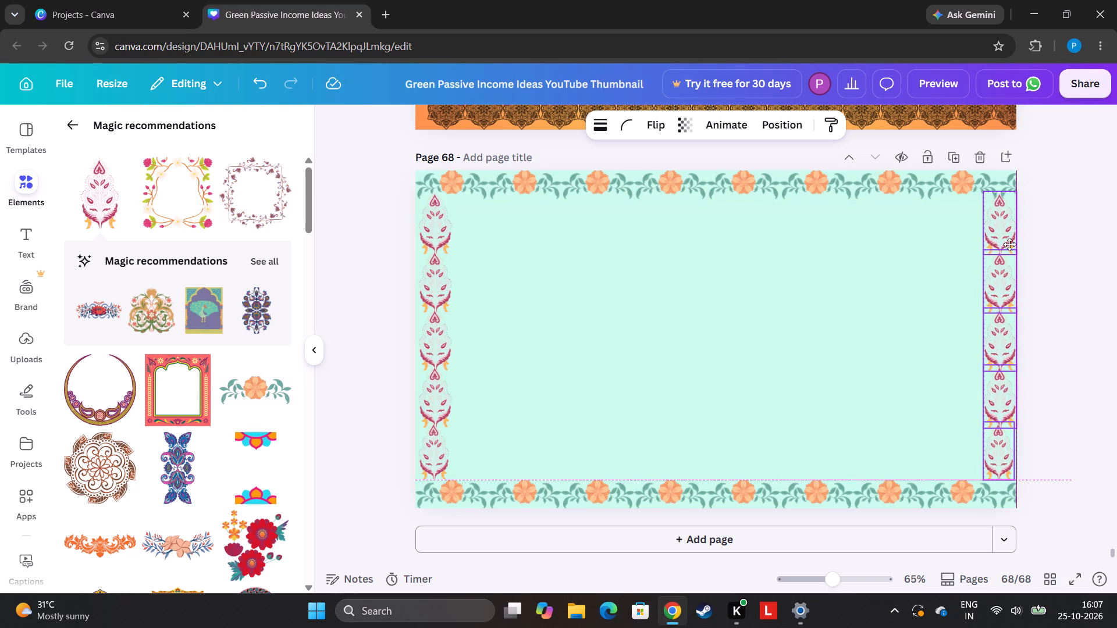
{"action": "left_click_drag", "start_coordinate": [1009, 244], "coordinate": [1012, 243]}
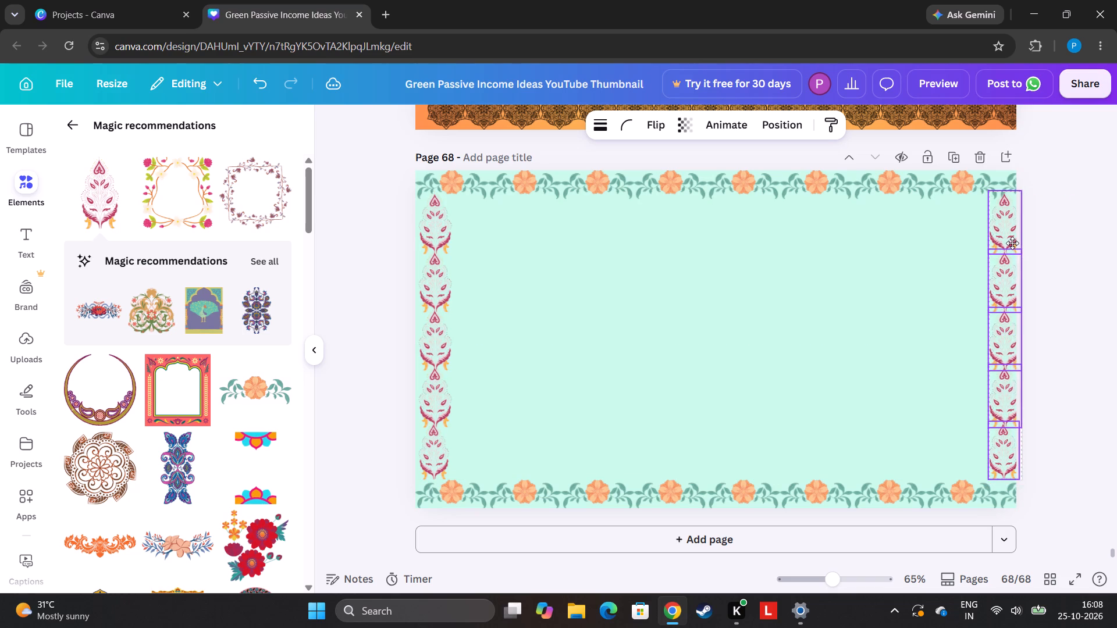
{"action": "left_click_drag", "start_coordinate": [1012, 243], "coordinate": [1007, 244]}
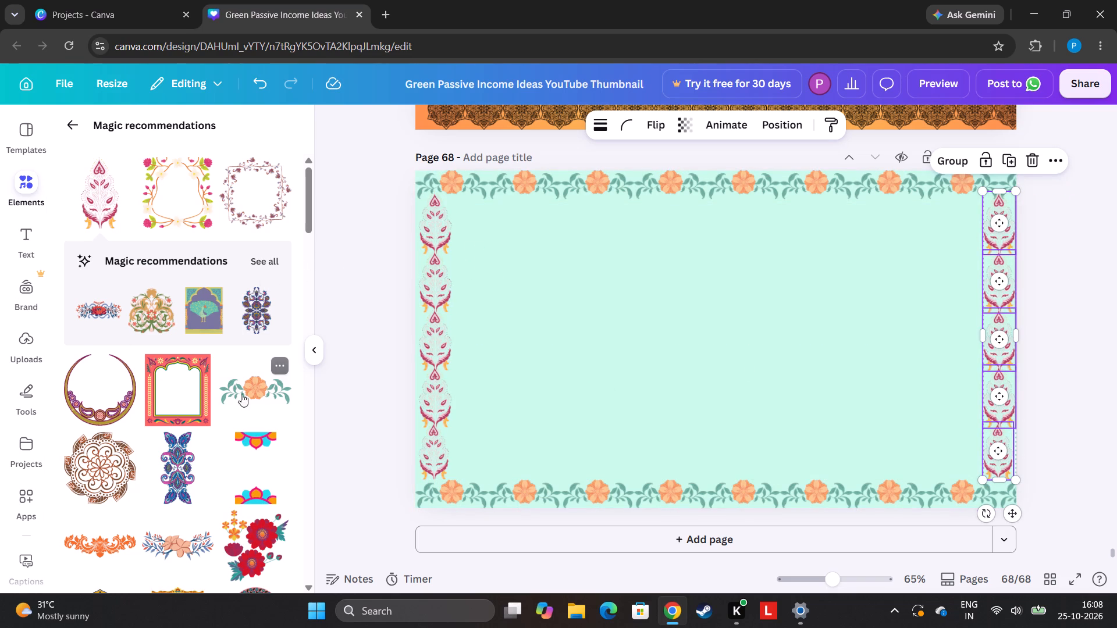
Add the red flower corner spray with blue stems, shrink it, and place it in page 68's lower-left corner inside the borders.
{"action": "left_click_drag", "start_coordinate": [308, 203], "coordinate": [316, 324]}
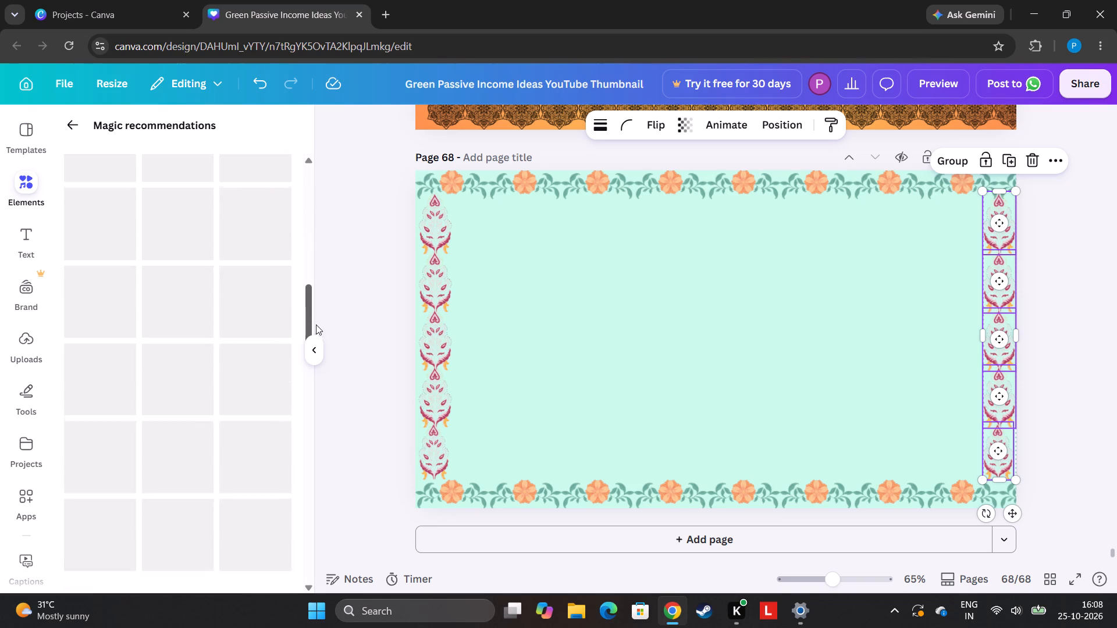
{"action": "left_click_drag", "start_coordinate": [316, 324], "coordinate": [325, 366]}
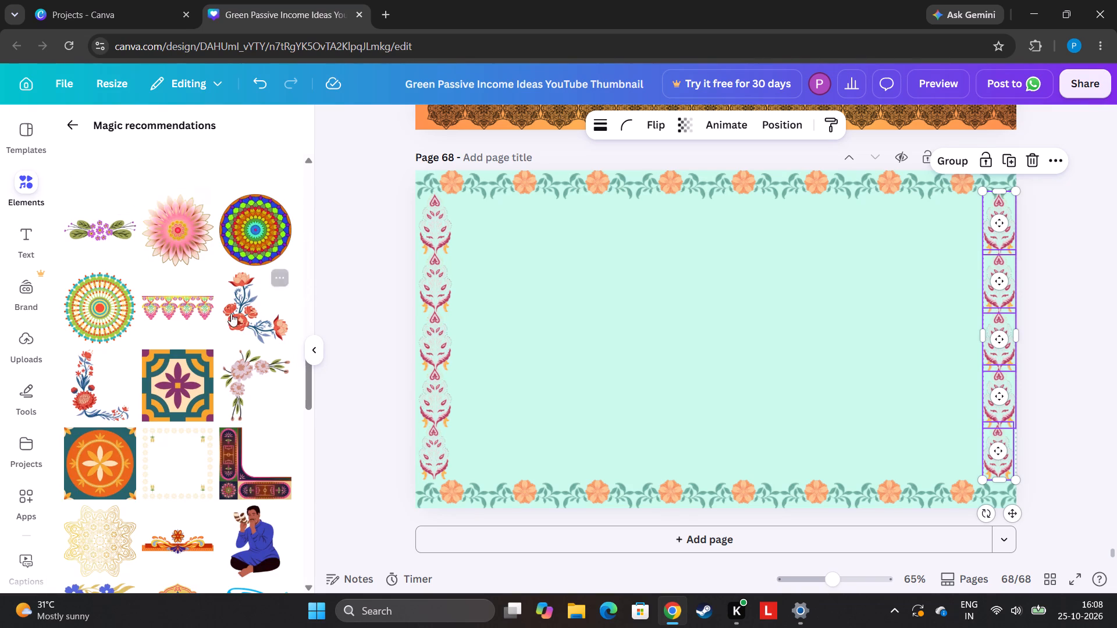
{"action": "left_click", "coordinate": [243, 323]}
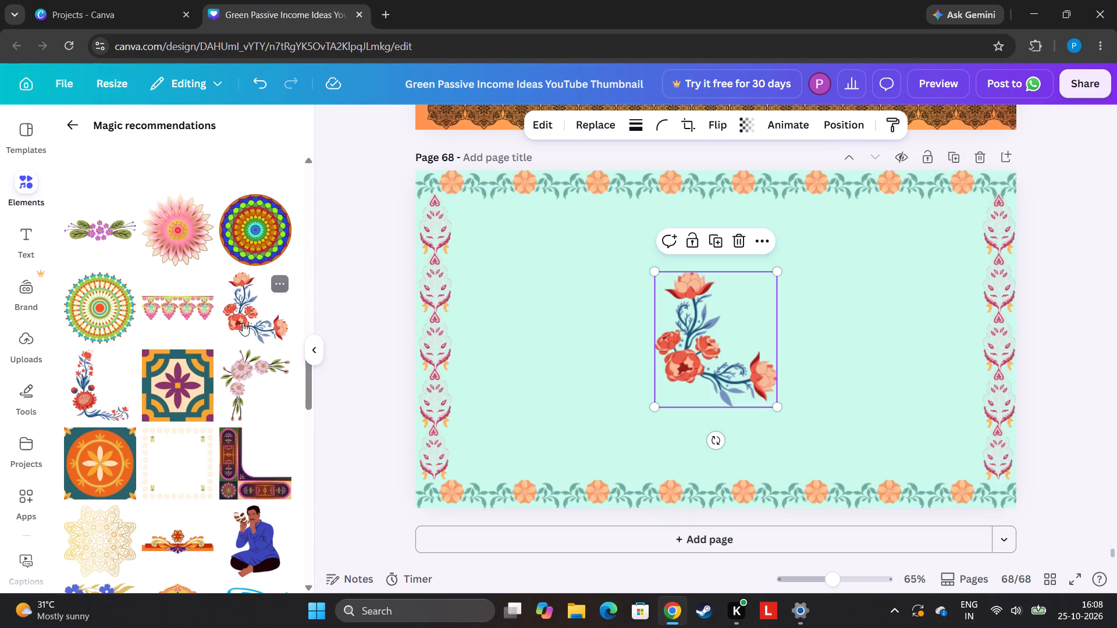
{"action": "left_click_drag", "start_coordinate": [716, 359], "coordinate": [506, 437]}
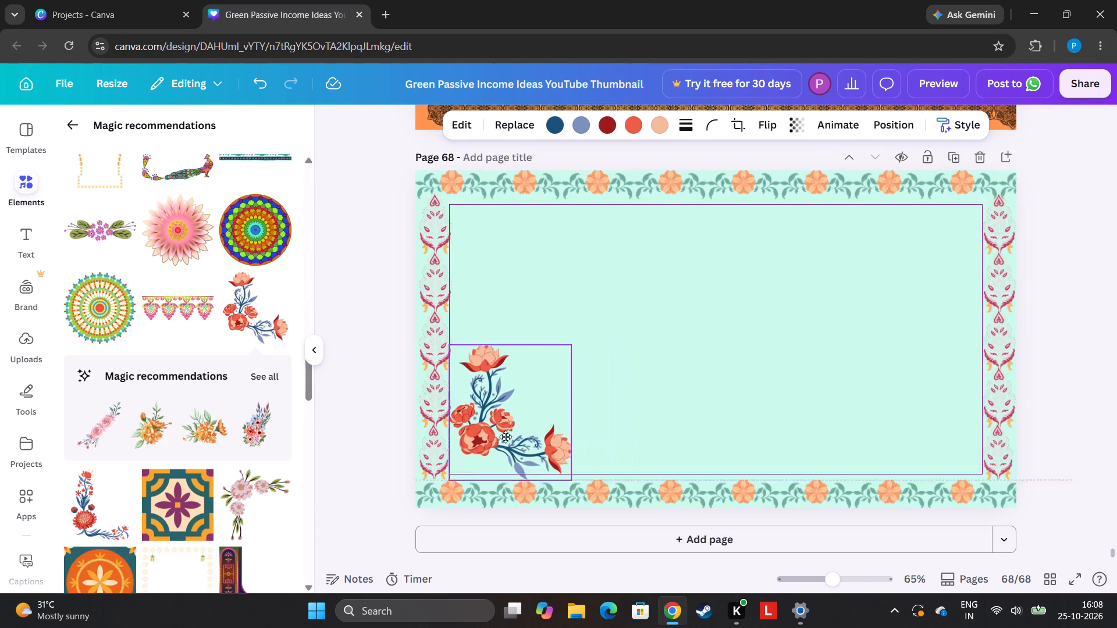
{"action": "left_click_drag", "start_coordinate": [506, 437], "coordinate": [501, 448]}
{"action": "left_click_drag", "start_coordinate": [560, 361], "coordinate": [547, 385]}
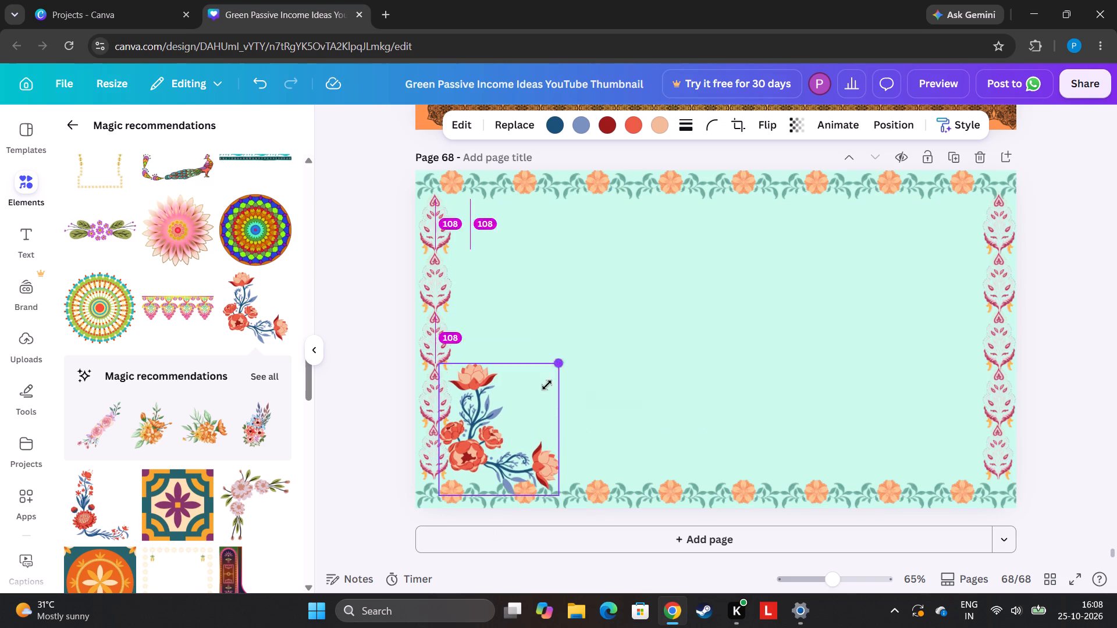
{"action": "left_click_drag", "start_coordinate": [547, 385], "coordinate": [516, 456]}
{"action": "left_click_drag", "start_coordinate": [465, 465], "coordinate": [505, 449]}
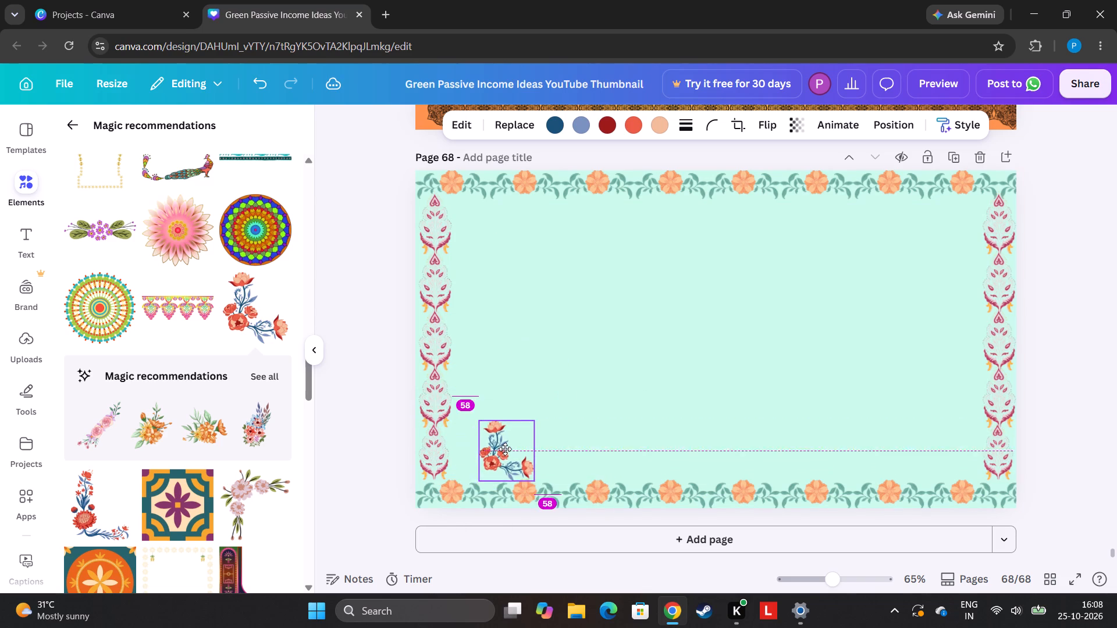
{"action": "left_click_drag", "start_coordinate": [505, 449], "coordinate": [489, 442]}
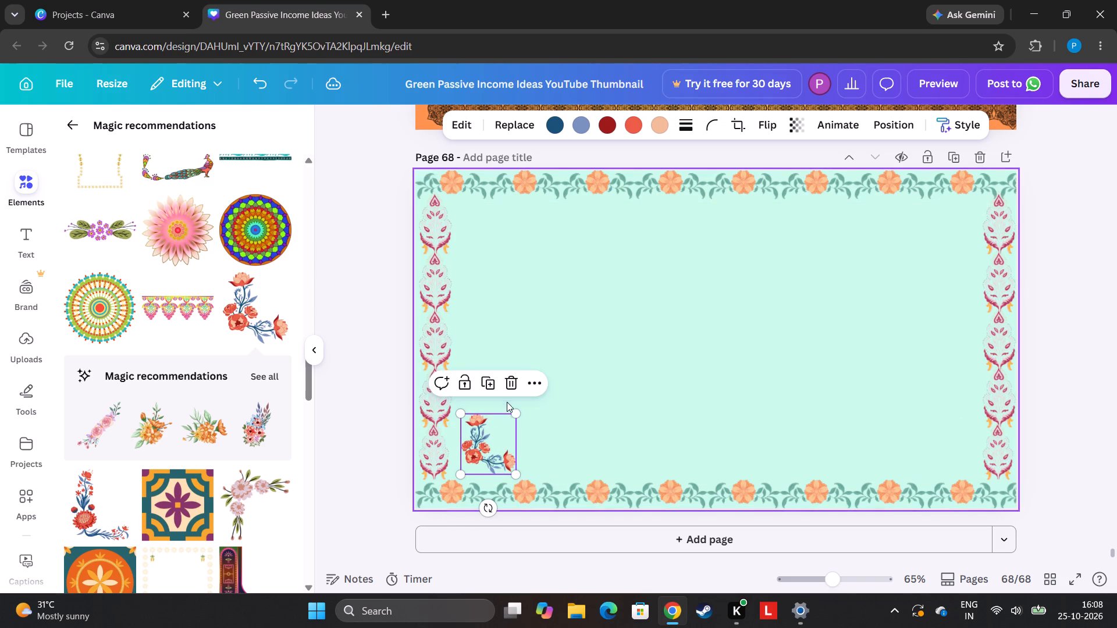
Duplicate the small red flower spray, move the copy to page 68's upper-right corner, and rotate it half a turn.
{"action": "left_click", "coordinate": [480, 383]}
{"action": "left_click_drag", "start_coordinate": [497, 420], "coordinate": [985, 214]}
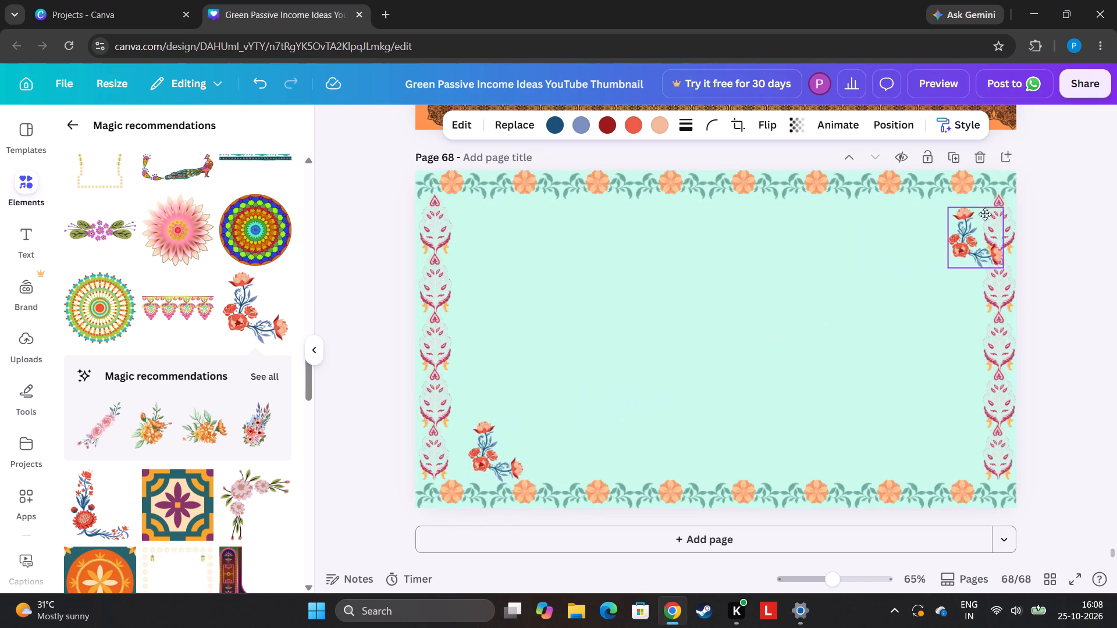
{"action": "left_click_drag", "start_coordinate": [985, 214], "coordinate": [972, 206]}
{"action": "left_click_drag", "start_coordinate": [954, 299], "coordinate": [974, 302]}
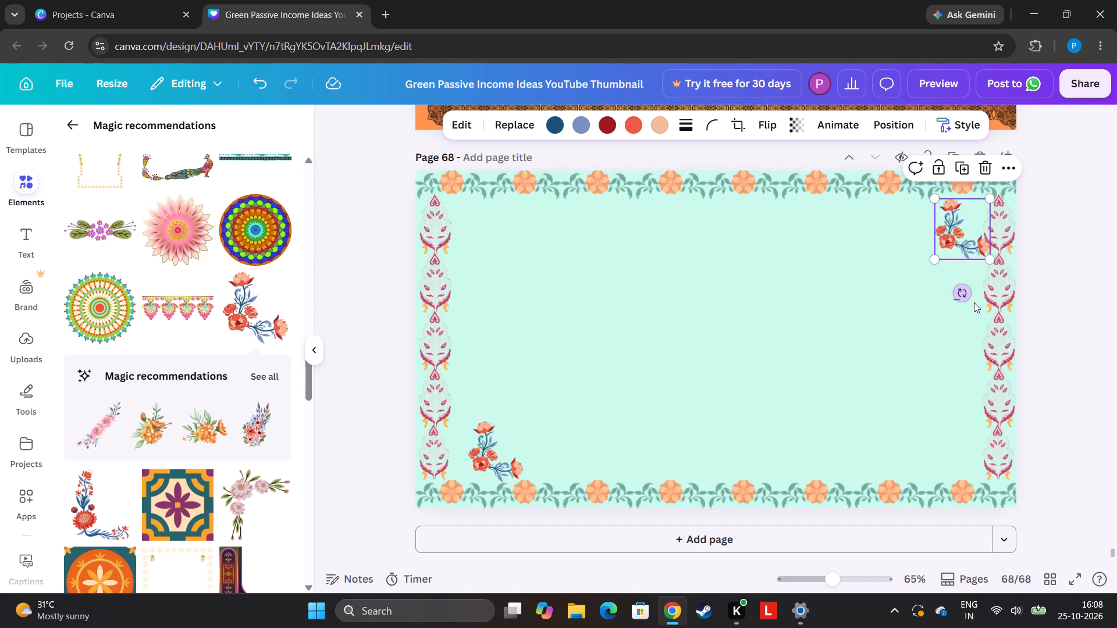
{"action": "left_click_drag", "start_coordinate": [974, 302], "coordinate": [973, 297]}
{"action": "left_click", "coordinate": [943, 226]}
{"action": "left_click_drag", "start_coordinate": [966, 292], "coordinate": [956, 193]}
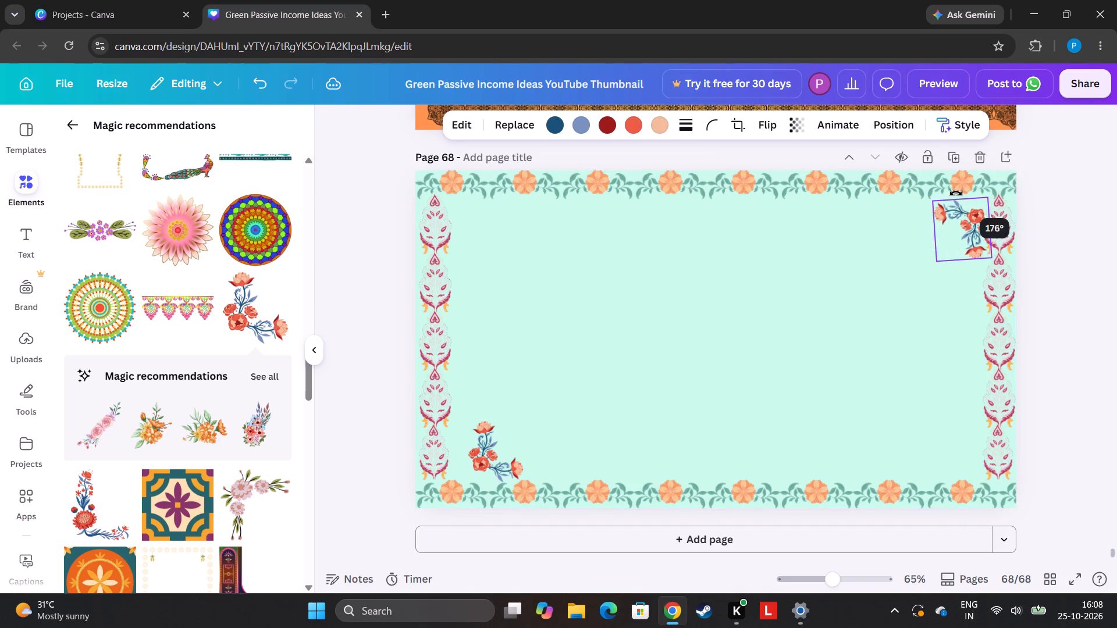
{"action": "left_click_drag", "start_coordinate": [956, 193], "coordinate": [959, 194]}
{"action": "left_click_drag", "start_coordinate": [963, 254], "coordinate": [956, 245]}
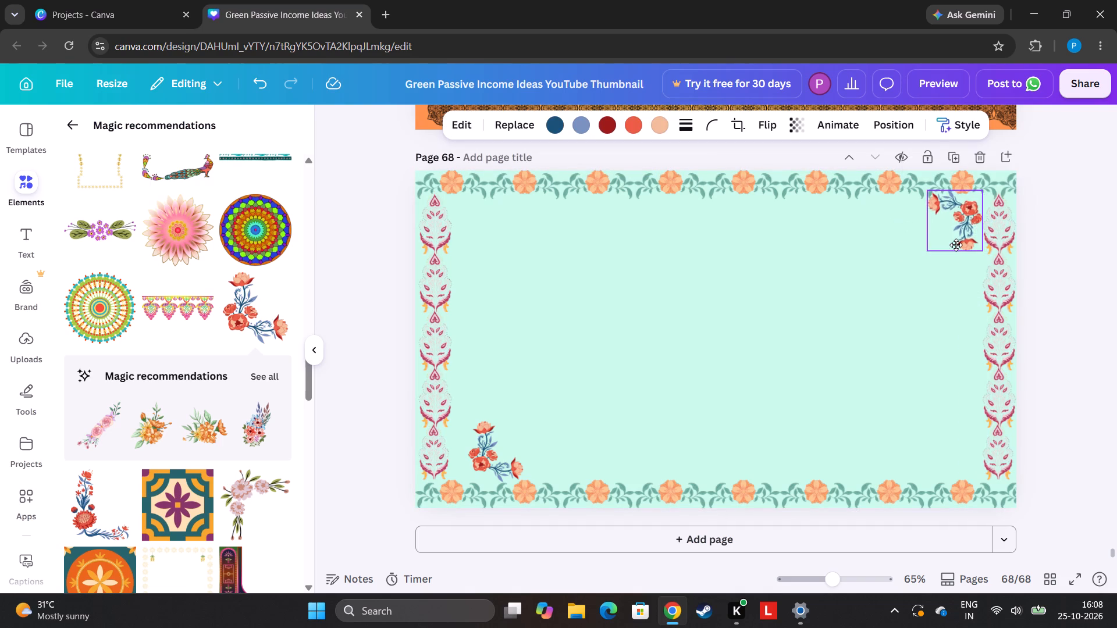
{"action": "left_click_drag", "start_coordinate": [956, 245], "coordinate": [956, 245]}
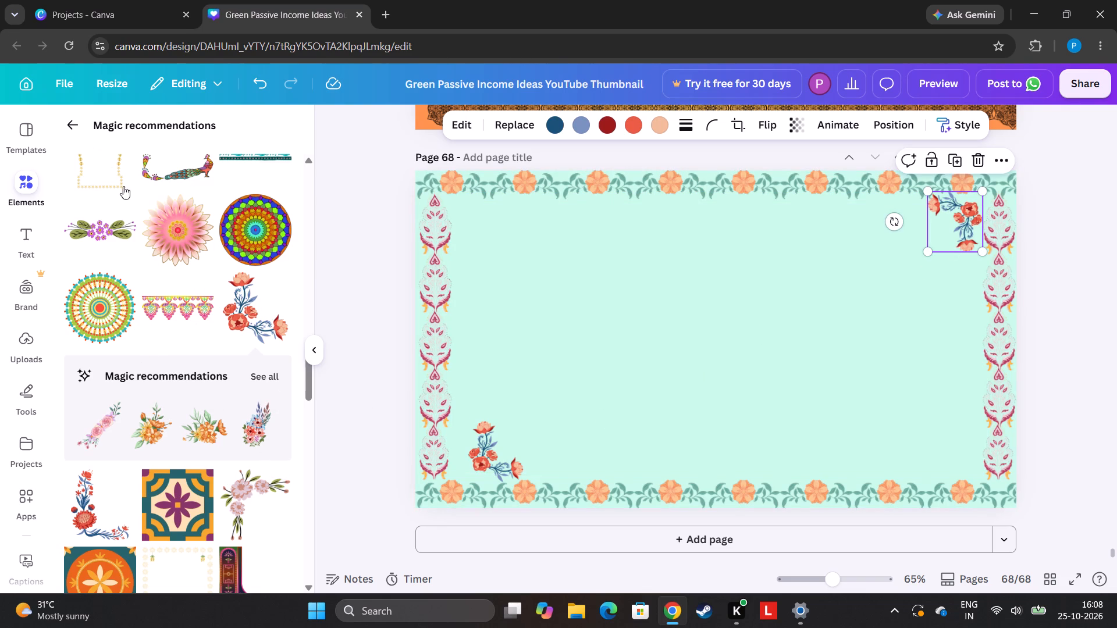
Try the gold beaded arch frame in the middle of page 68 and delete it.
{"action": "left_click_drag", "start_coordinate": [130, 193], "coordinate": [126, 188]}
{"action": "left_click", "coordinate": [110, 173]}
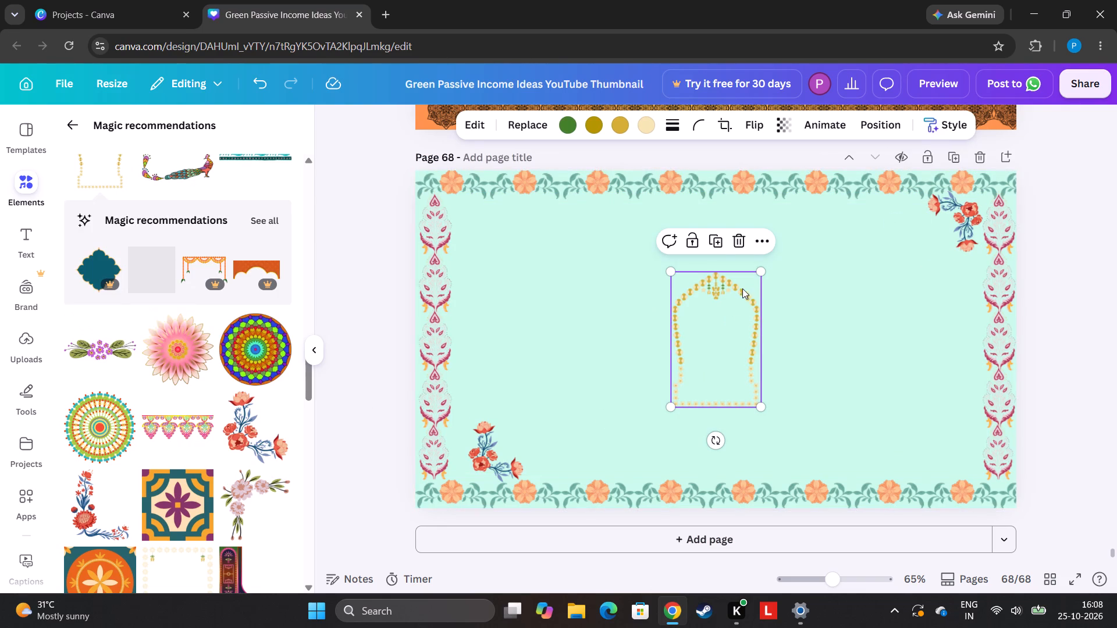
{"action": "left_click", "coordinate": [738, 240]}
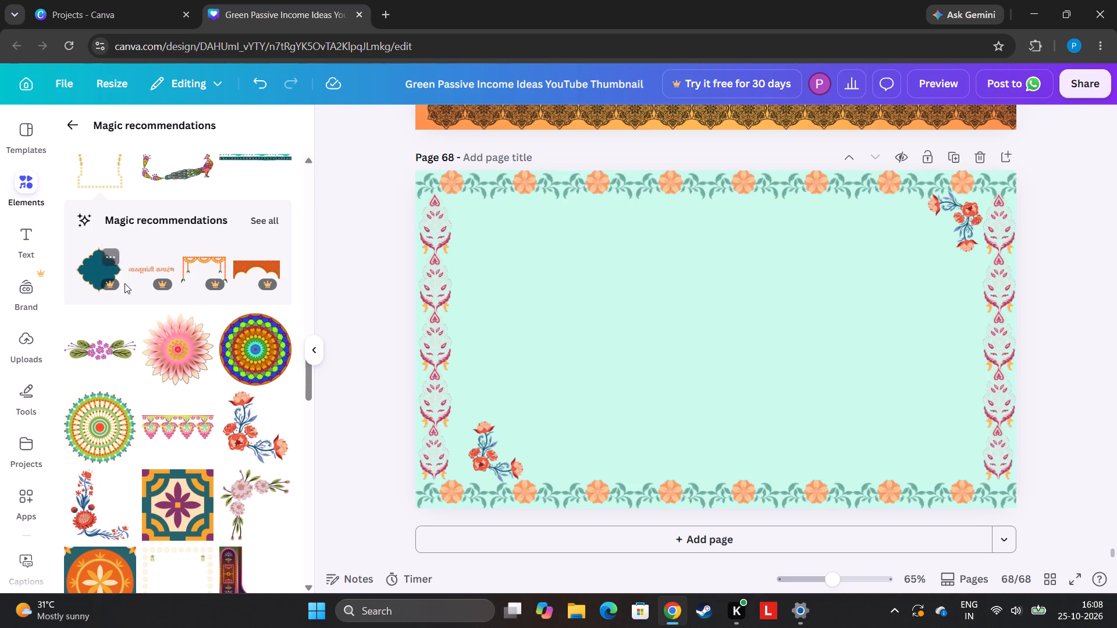
Add the purple flower and green leaf ornament, shrink it, and place it above the bottom border beside the lower red spray.
{"action": "left_click", "coordinate": [71, 348]}
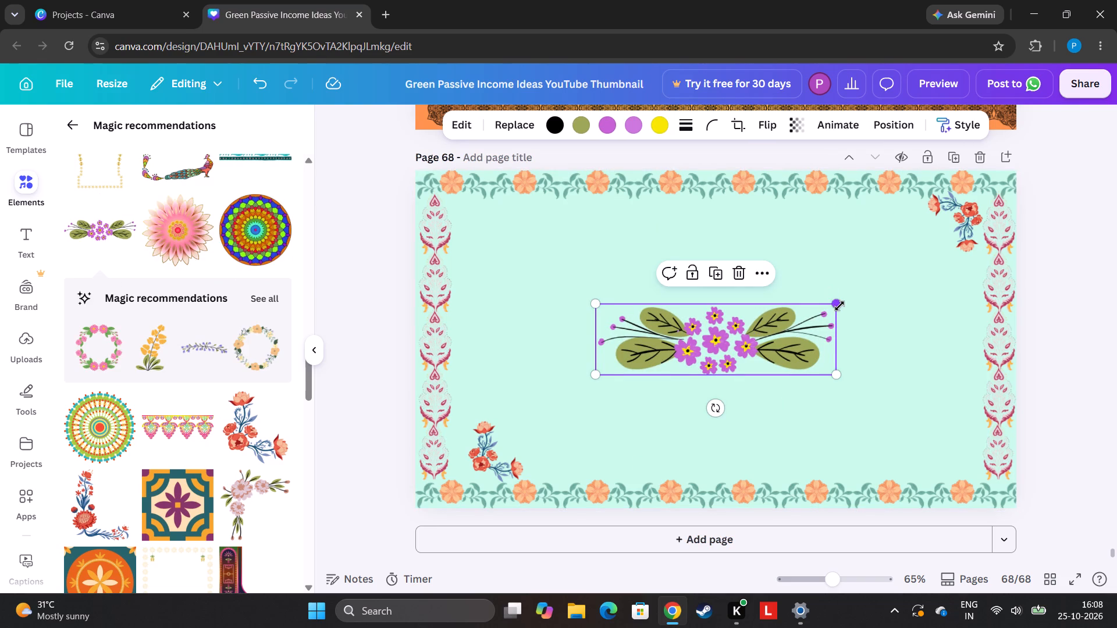
{"action": "left_click_drag", "start_coordinate": [839, 306], "coordinate": [665, 363]}
{"action": "left_click_drag", "start_coordinate": [632, 359], "coordinate": [586, 463]}
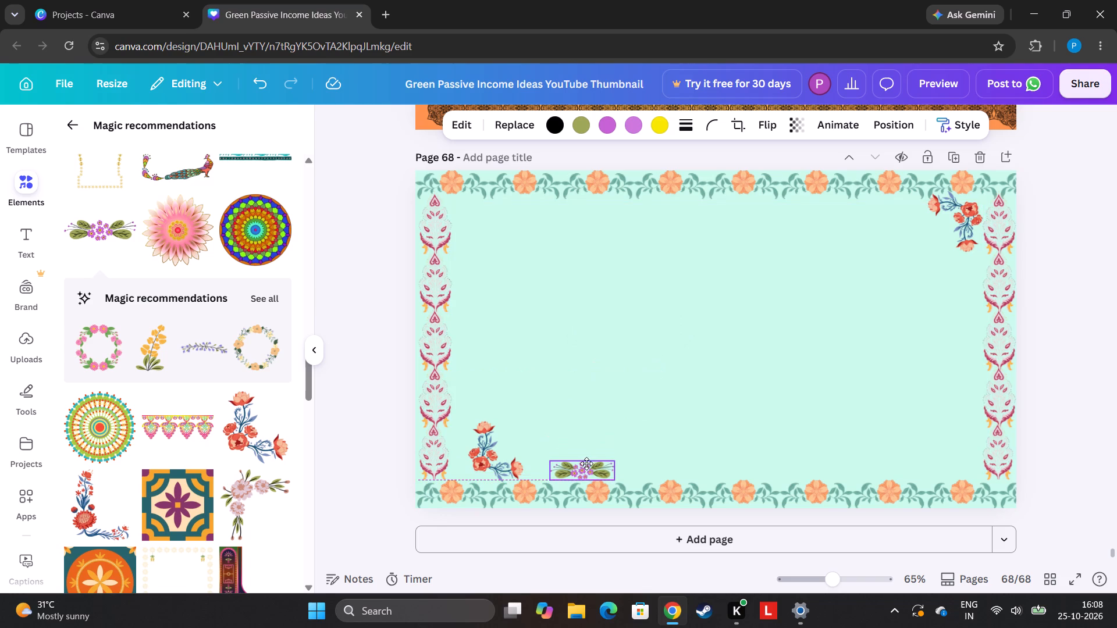
{"action": "left_click_drag", "start_coordinate": [586, 463], "coordinate": [586, 457]}
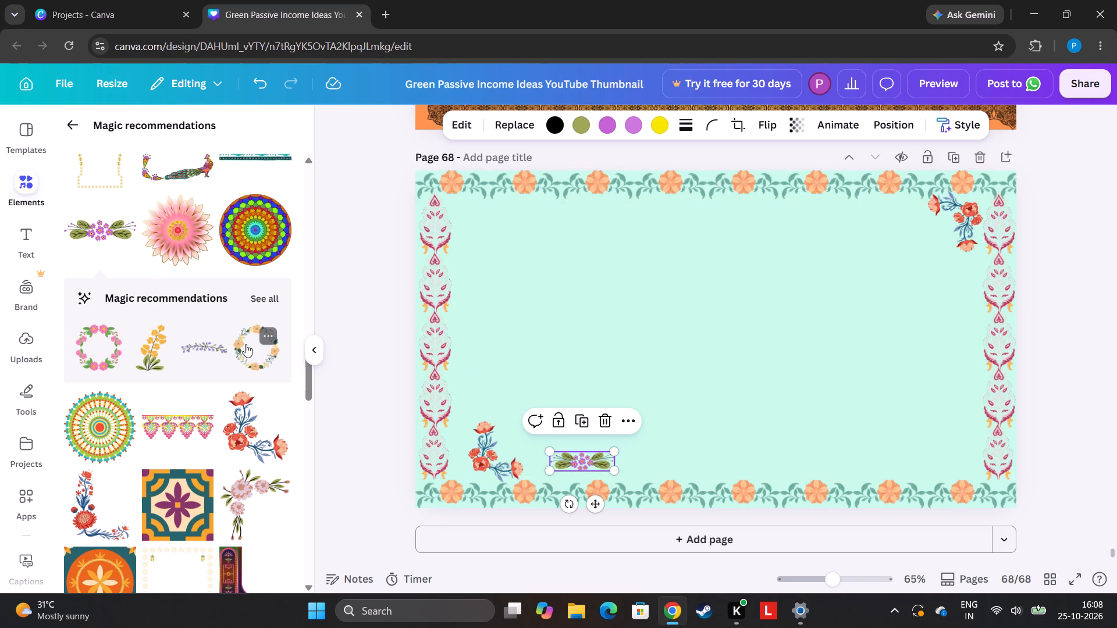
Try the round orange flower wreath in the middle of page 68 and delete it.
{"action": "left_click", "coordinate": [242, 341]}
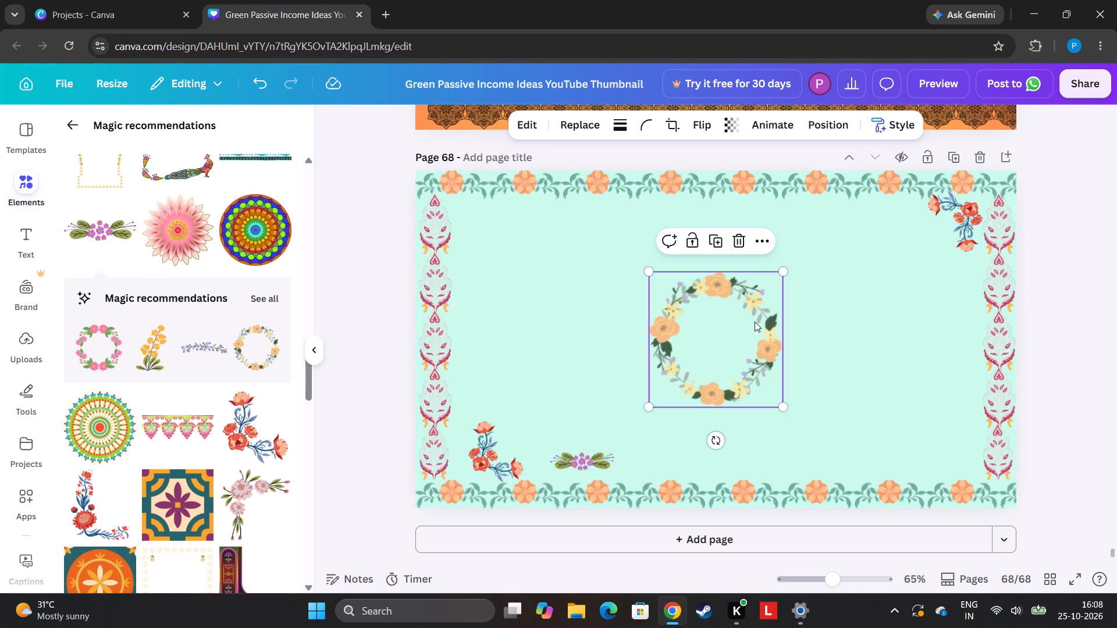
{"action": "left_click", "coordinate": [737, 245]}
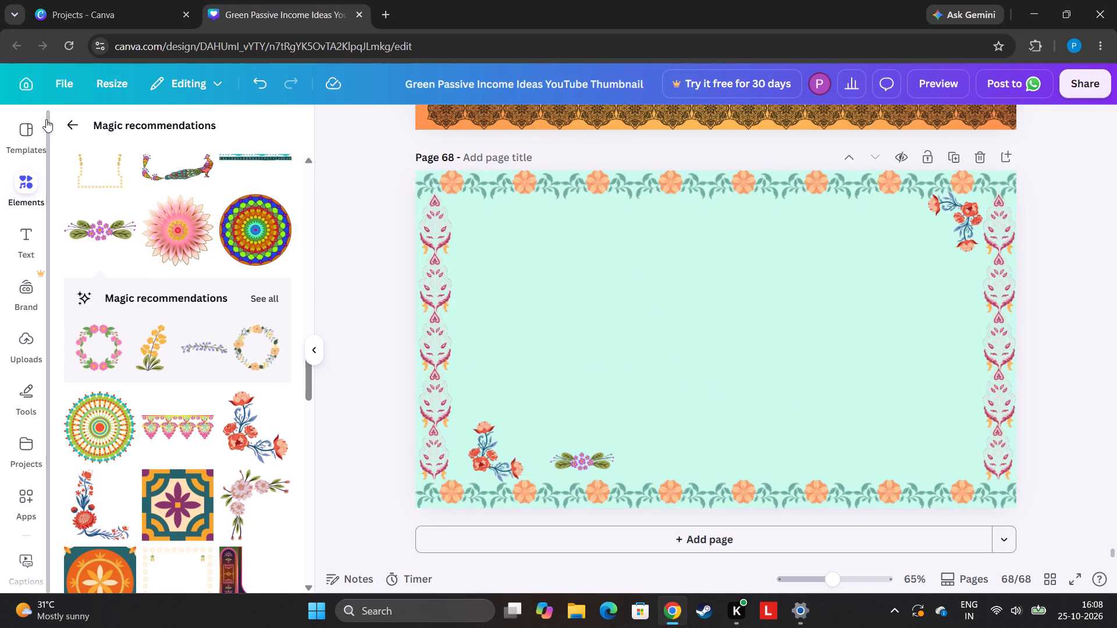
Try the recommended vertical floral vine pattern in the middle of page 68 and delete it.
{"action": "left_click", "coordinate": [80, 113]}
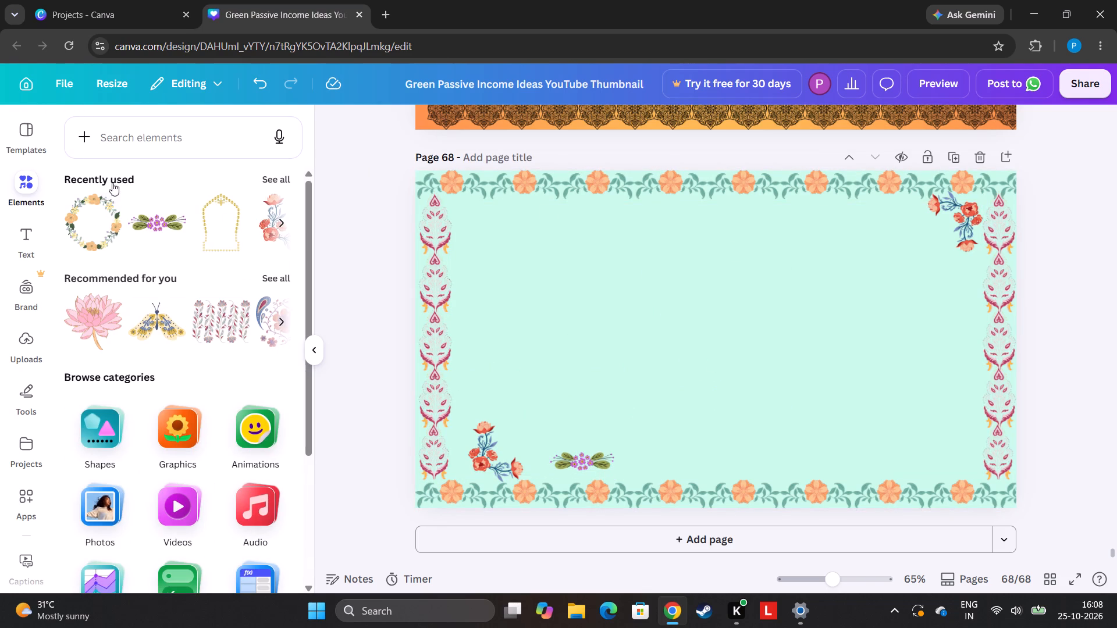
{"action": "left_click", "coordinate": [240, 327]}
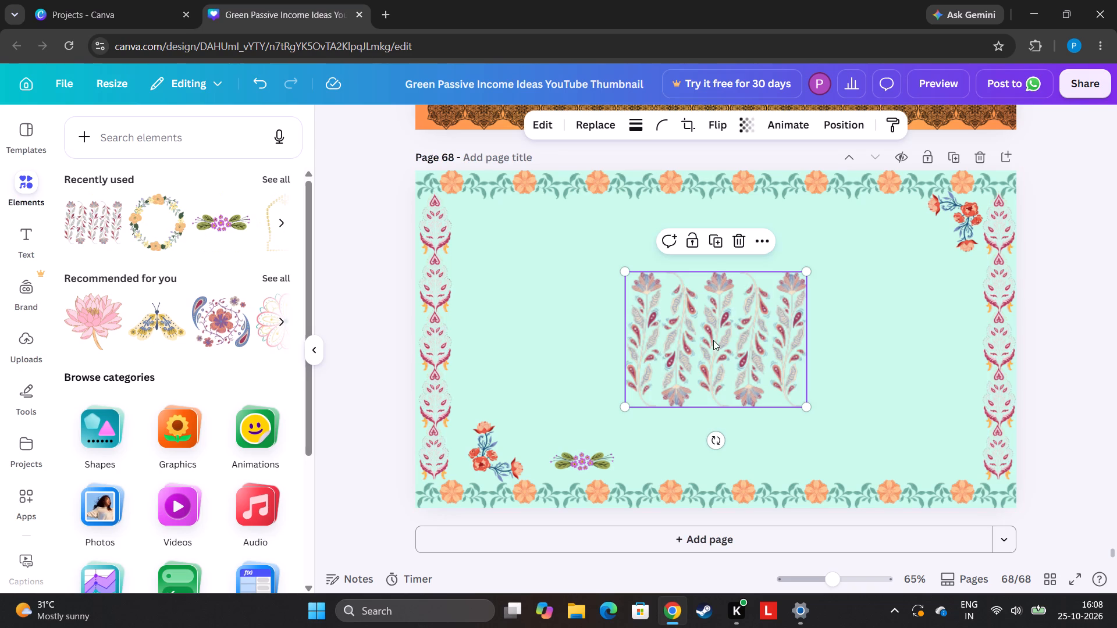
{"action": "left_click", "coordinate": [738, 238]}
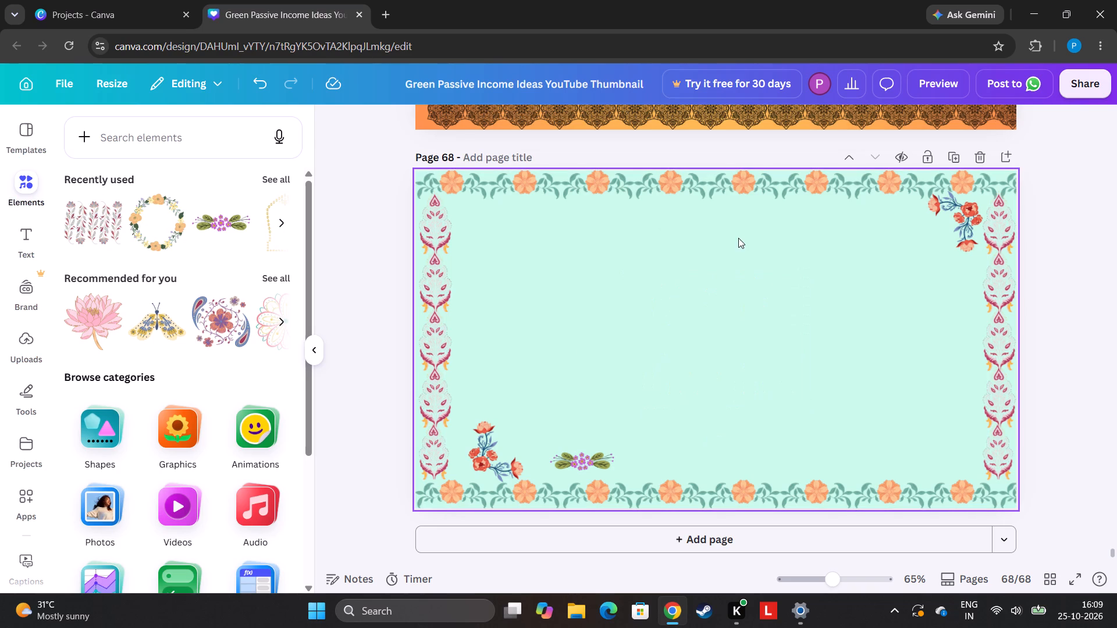